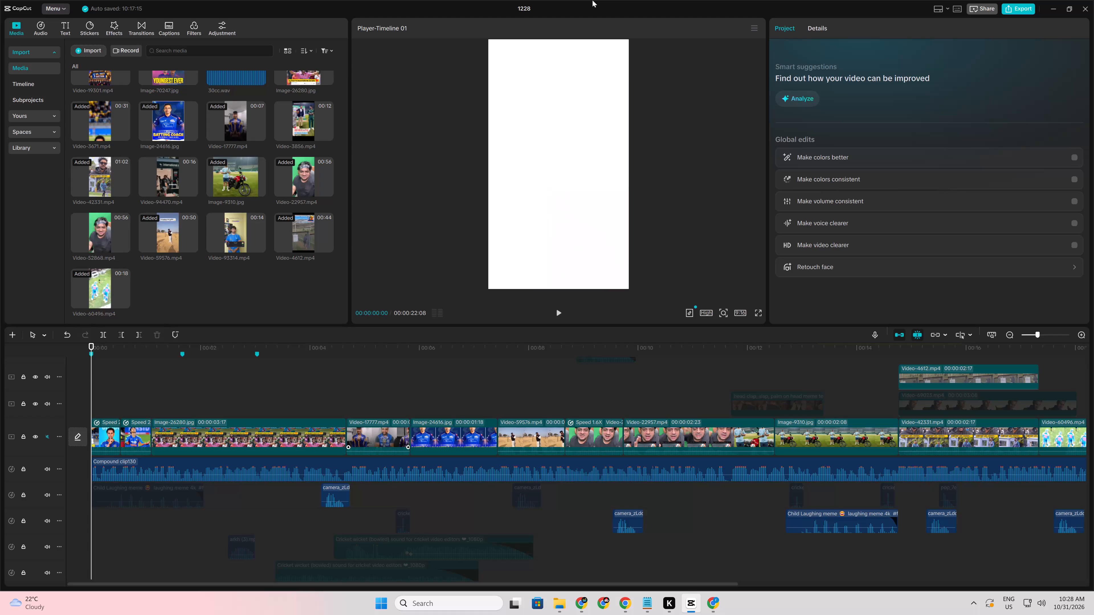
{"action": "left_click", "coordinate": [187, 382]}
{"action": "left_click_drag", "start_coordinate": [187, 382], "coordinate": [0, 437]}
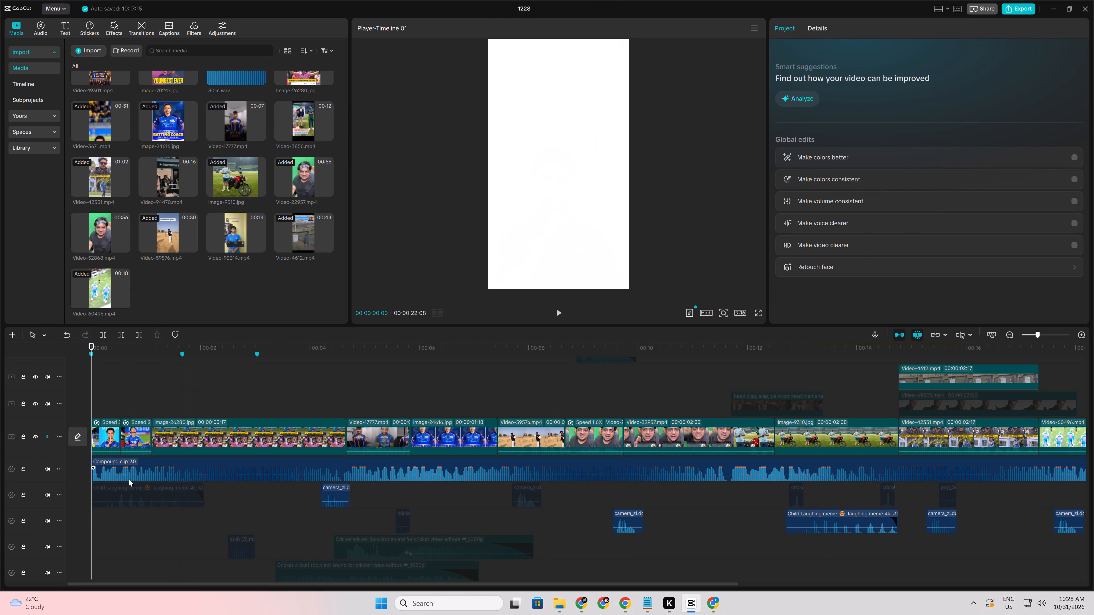
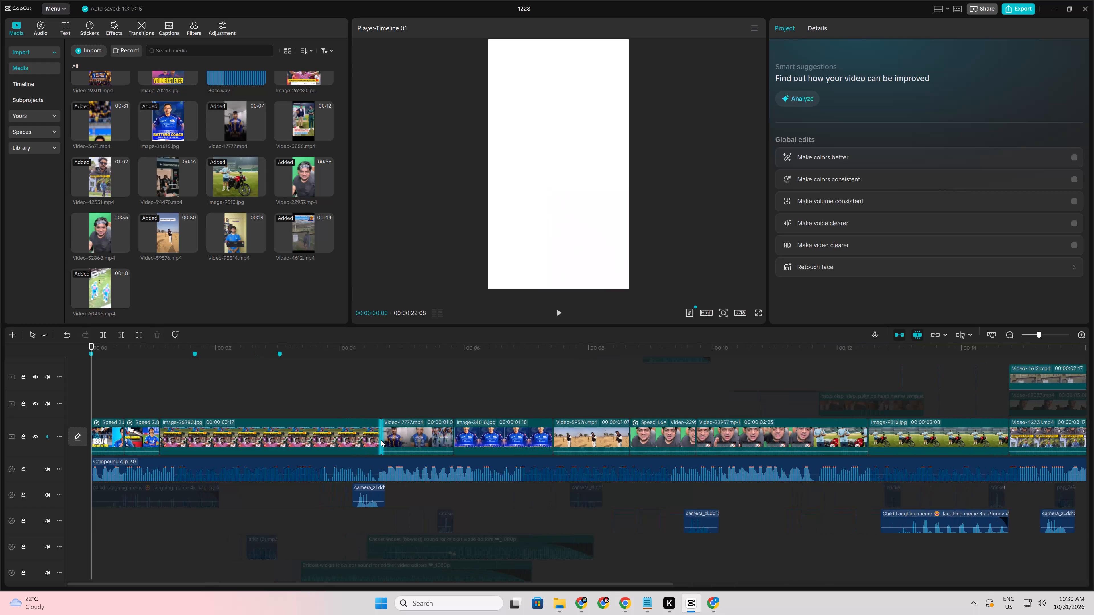
Add a transform keyframe at the start of the opening 2.0X clip and enlarge the clip slightly one frame further on.
{"action": "left_click", "coordinate": [132, 405]}
{"action": "left_click_drag", "start_coordinate": [132, 405], "coordinate": [49, 421]}
{"action": "left_click", "coordinate": [103, 442]}
{"action": "left_click", "coordinate": [1073, 77]}
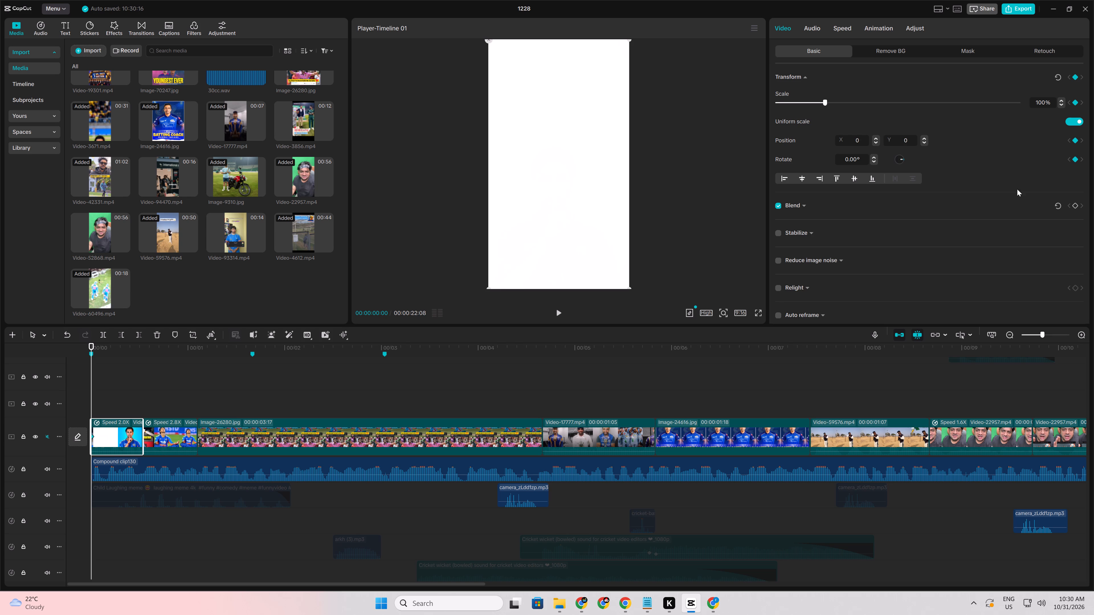
{"action": "key", "text": "Right"}
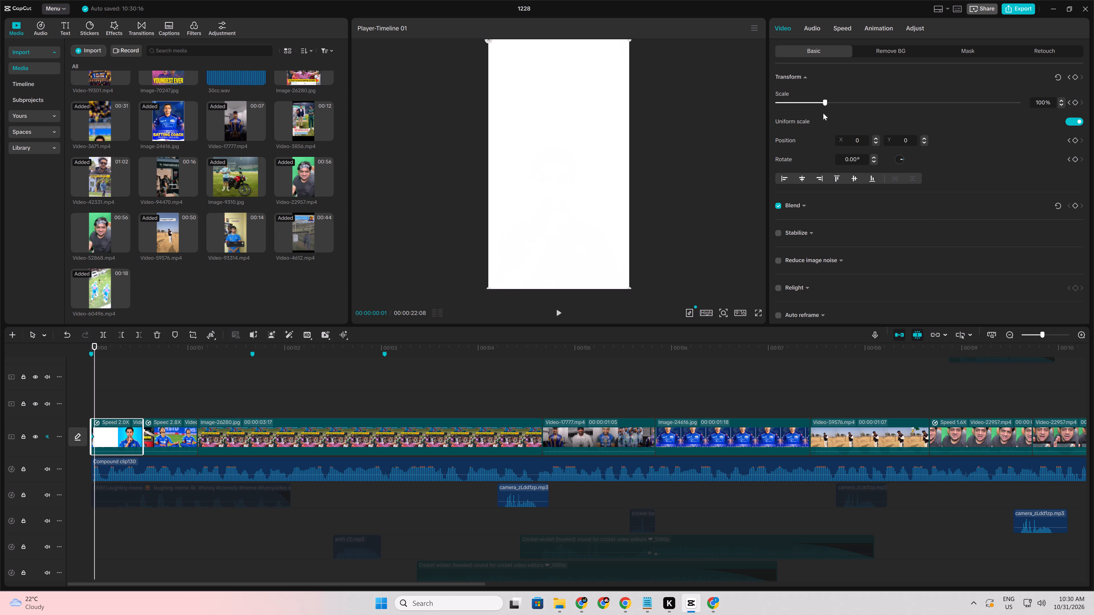
{"action": "left_click_drag", "start_coordinate": [827, 104], "coordinate": [836, 104]}
{"action": "left_click", "coordinate": [124, 390]}
{"action": "left_click_drag", "start_coordinate": [121, 391], "coordinate": [0, 400]}
{"action": "key", "text": "space"}
{"action": "key", "text": "space"}
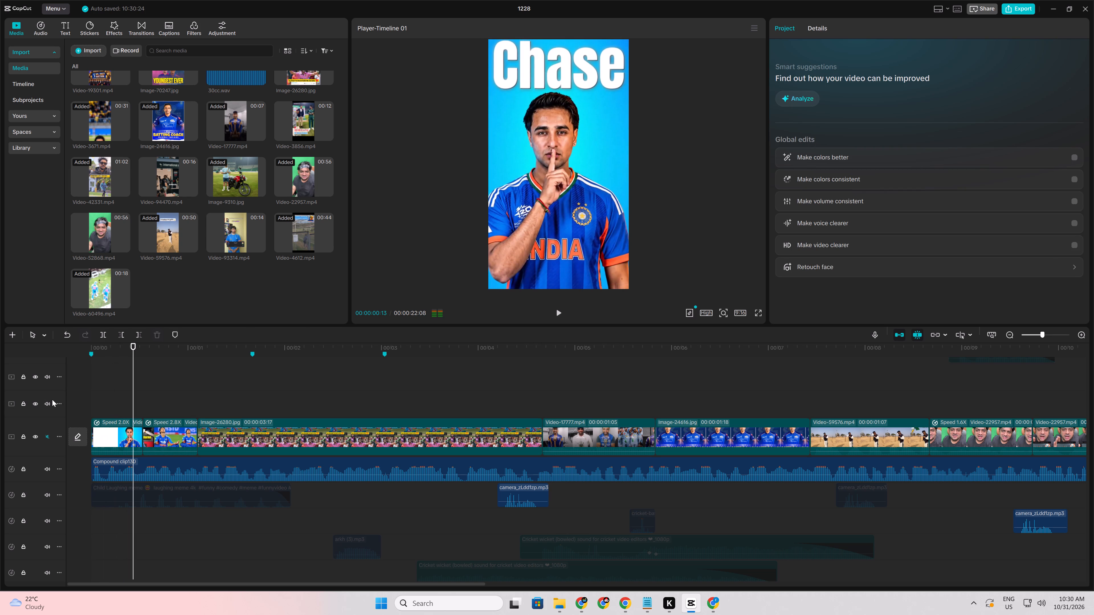
Play through the opening clips and the Image-26280 section to review how they run.
{"action": "key", "text": "space"}
{"action": "scroll", "coordinate": [156, 409], "scroll_direction": "up", "scroll_amount": 4, "text": "ctrl"}
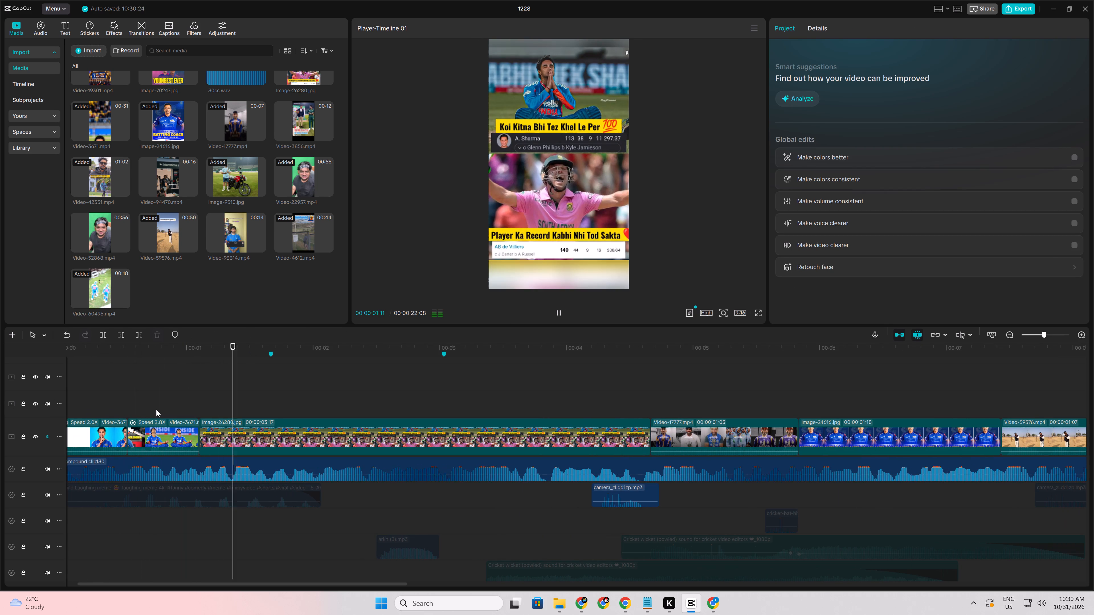
{"action": "key", "text": "space"}
{"action": "key", "text": "space"}
{"action": "scroll", "coordinate": [356, 432], "scroll_direction": "down", "scroll_amount": 4, "text": "ctrl"}
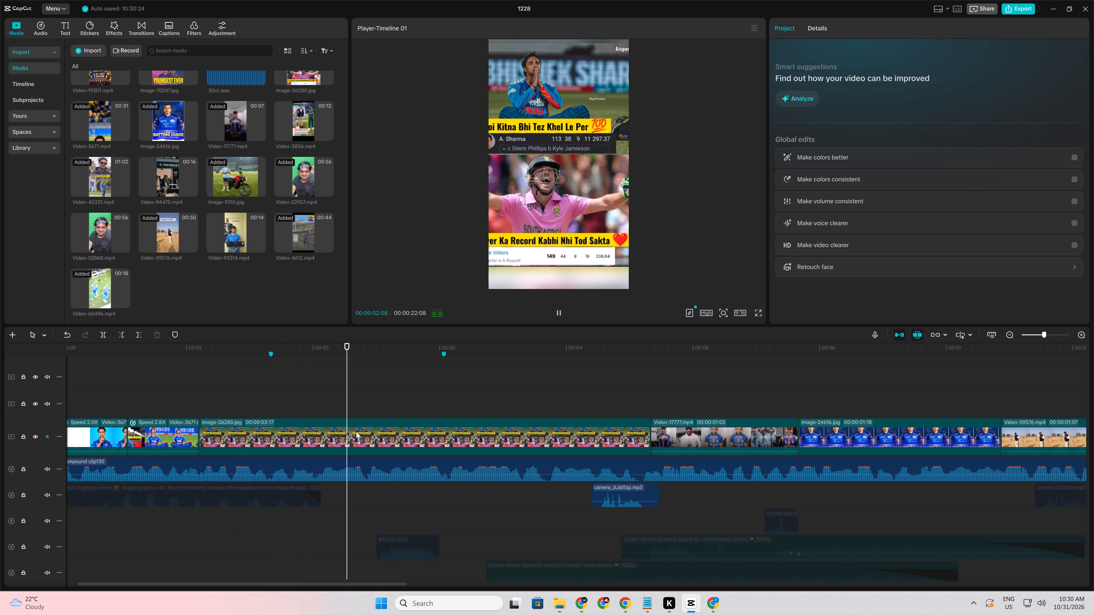
{"action": "scroll", "coordinate": [356, 432], "scroll_direction": "down", "scroll_amount": 1, "text": "ctrl"}
{"action": "key", "text": "space"}
{"action": "key", "text": "space"}
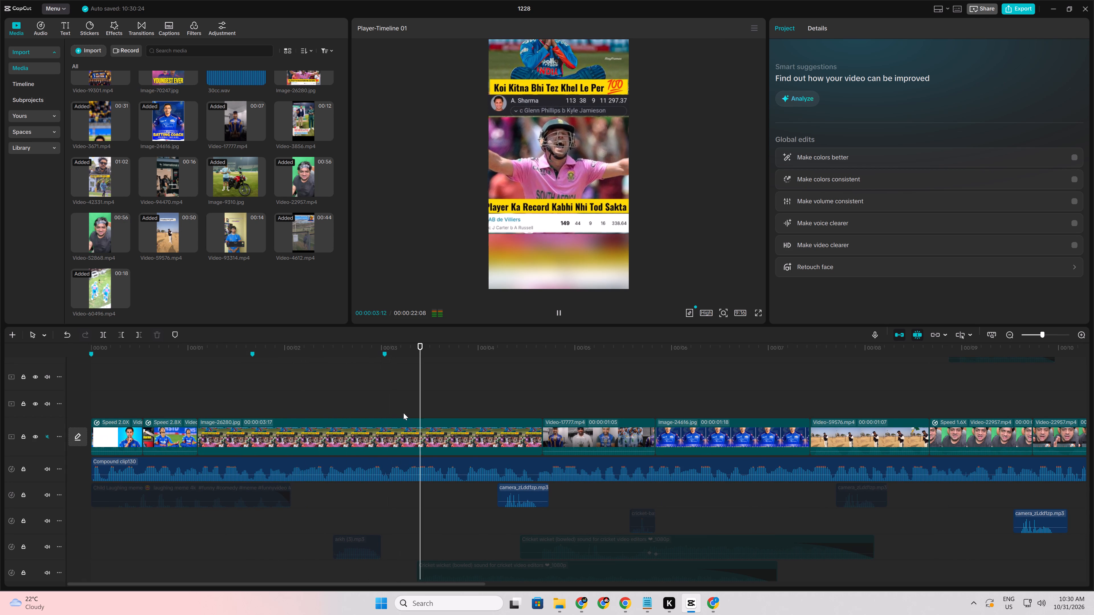
{"action": "key", "text": "space"}
Move the short disabled red-circle sticker from near 4 seconds to start at 3:03 and activate it.
{"action": "left_click", "coordinate": [374, 406]}
{"action": "key", "text": "space"}
{"action": "key", "text": "space"}
{"action": "scroll", "coordinate": [374, 406], "scroll_direction": "up", "scroll_amount": 10}
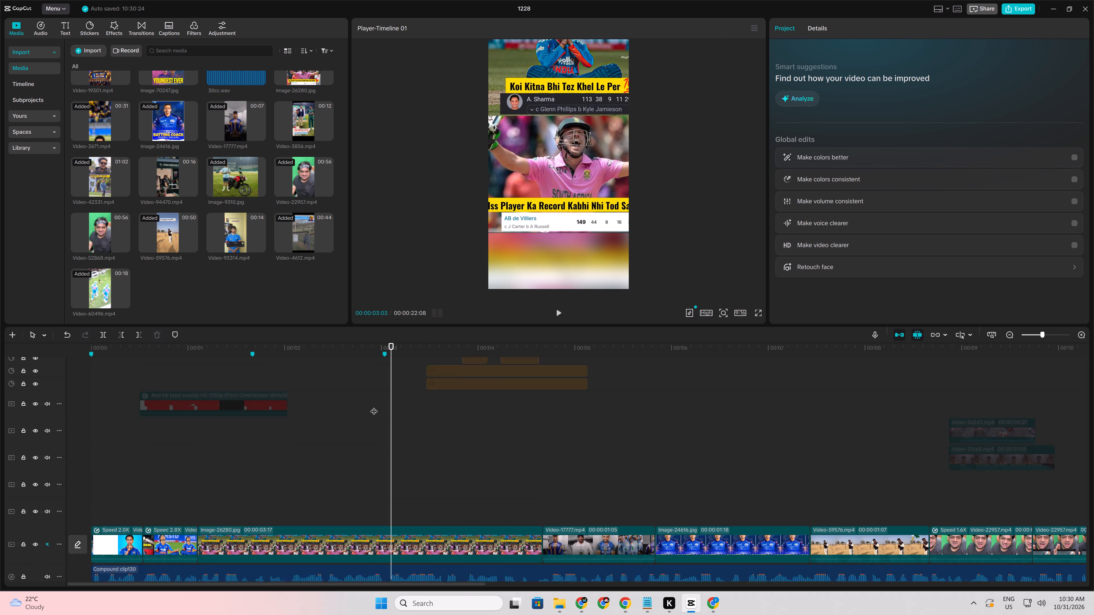
{"action": "scroll", "coordinate": [374, 406], "scroll_direction": "up", "scroll_amount": 13}
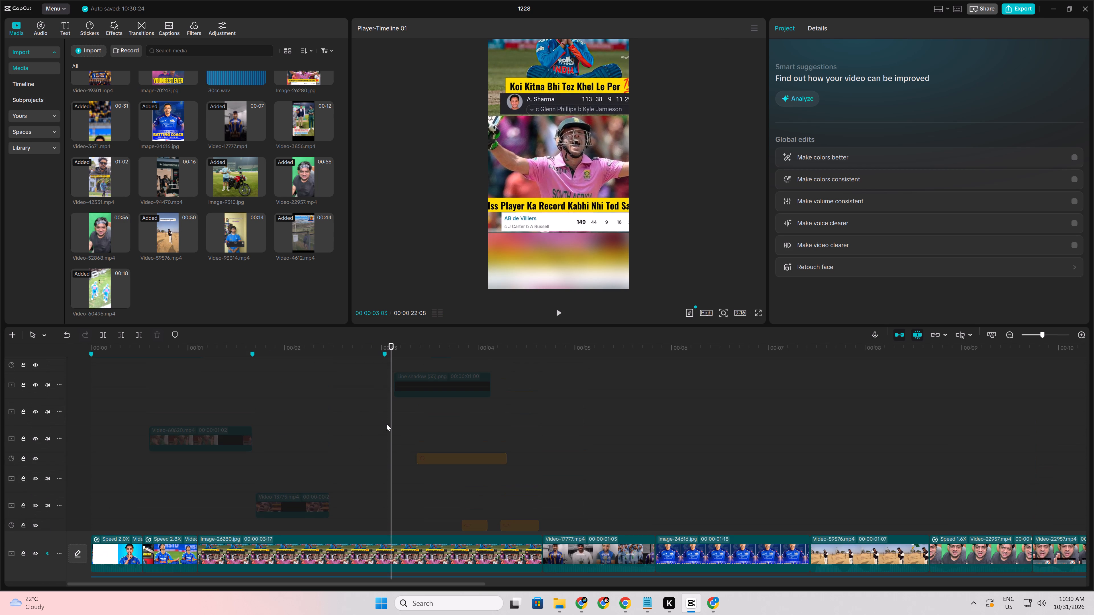
{"action": "scroll", "coordinate": [386, 424], "scroll_direction": "down", "scroll_amount": 3}
{"action": "scroll", "coordinate": [386, 424], "scroll_direction": "up", "scroll_amount": 2, "text": "ctrl"}
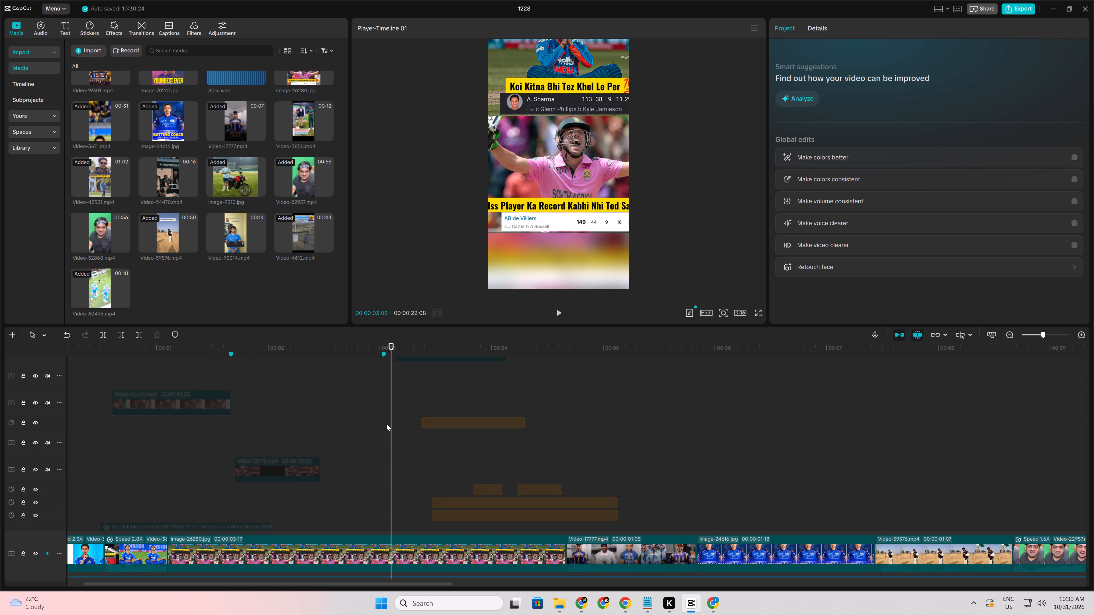
{"action": "scroll", "coordinate": [386, 424], "scroll_direction": "down", "scroll_amount": 2}
{"action": "left_click_drag", "start_coordinate": [484, 464], "coordinate": [483, 464]}
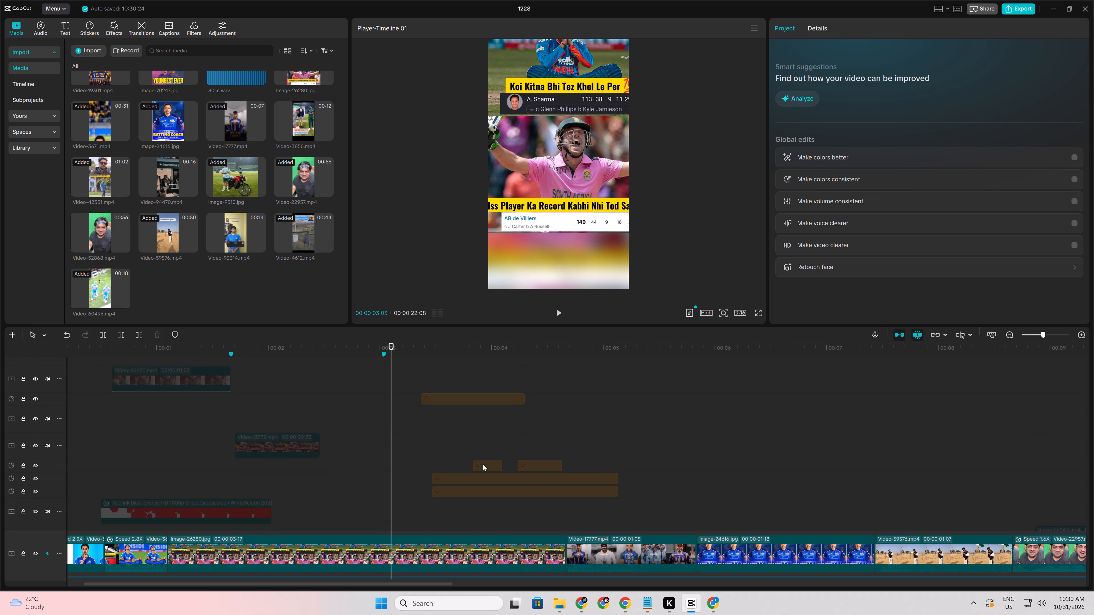
{"action": "left_click_drag", "start_coordinate": [483, 464], "coordinate": [403, 445]}
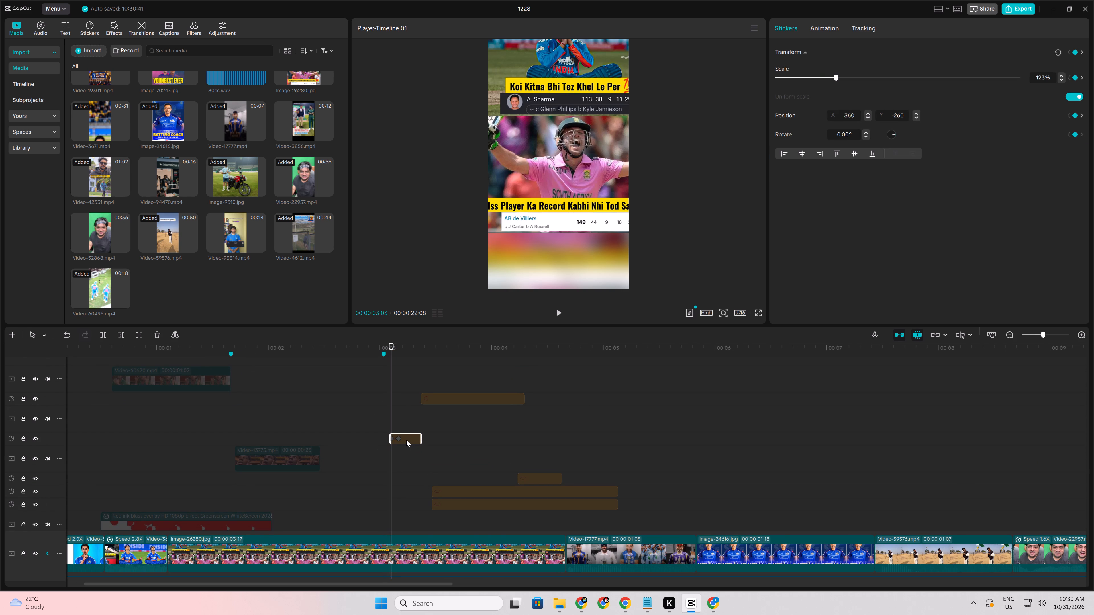
{"action": "right_click", "coordinate": [406, 440]}
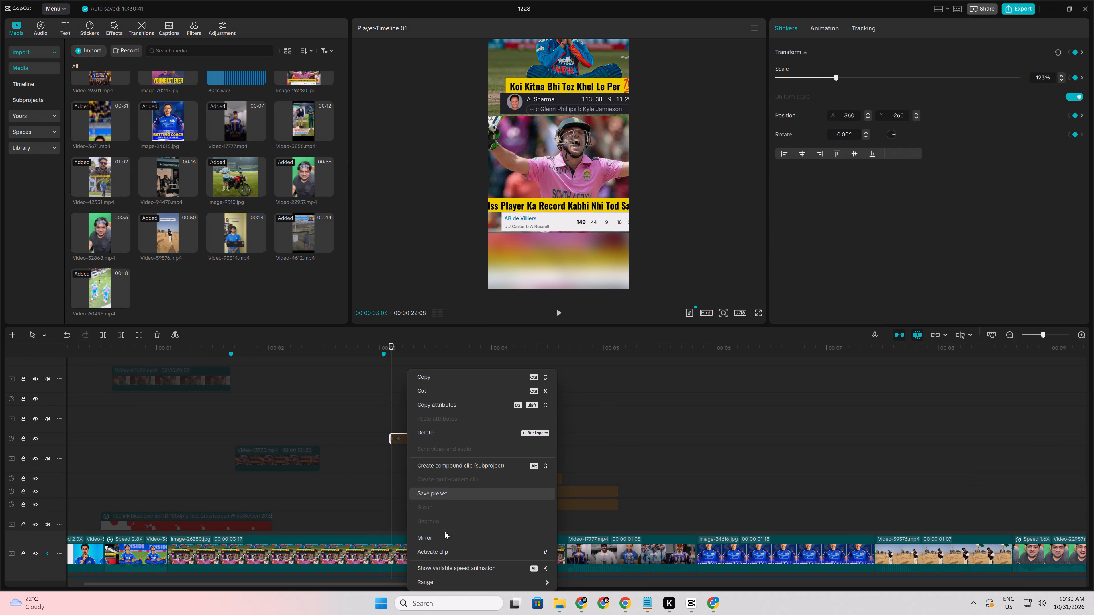
{"action": "left_click", "coordinate": [442, 556]}
Extend the red-circle sticker to the end of the Image-26280 clip.
{"action": "scroll", "coordinate": [425, 496], "scroll_direction": "up", "scroll_amount": 4, "text": "ctrl"}
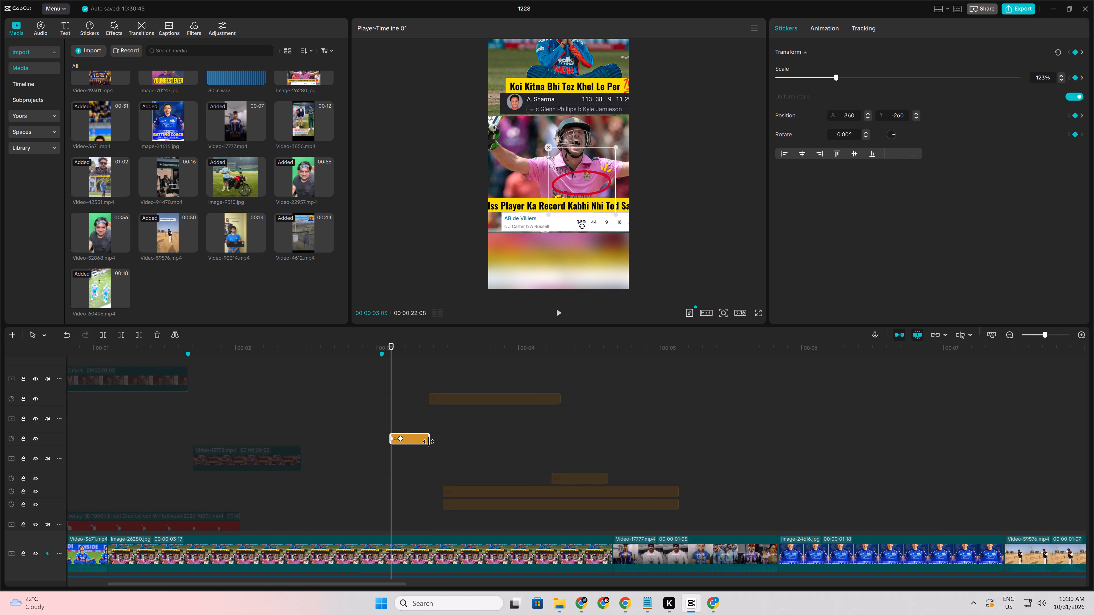
{"action": "left_click_drag", "start_coordinate": [428, 440], "coordinate": [610, 471]}
{"action": "double_click", "coordinate": [389, 458]}
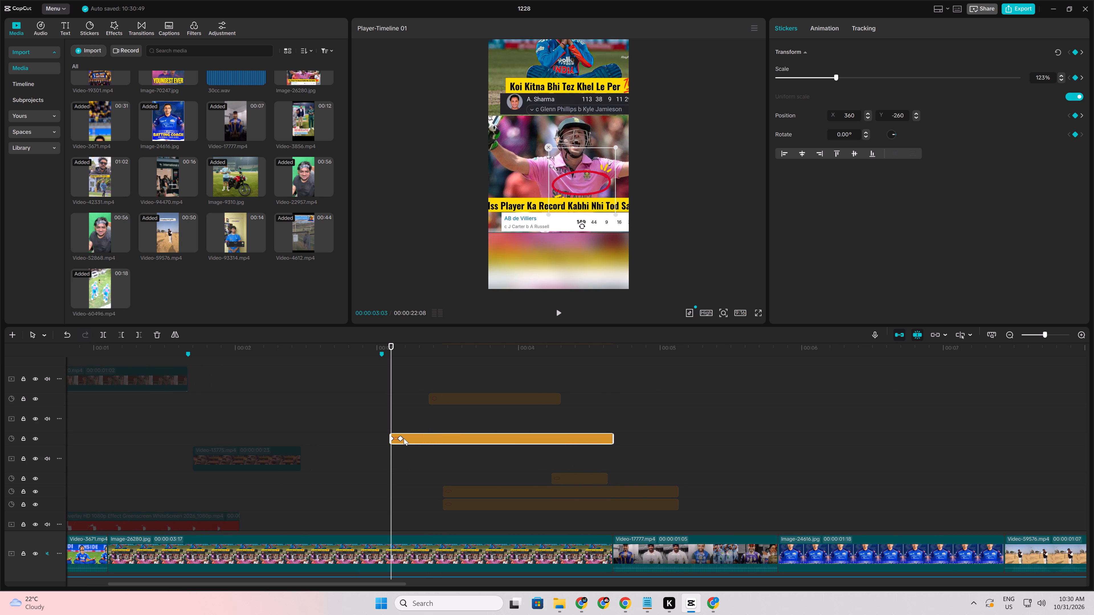
Reposition the red circle over the AB de Villiers score at the 3:03 and 3:05 keyframes, ending at about X 409, Y -861.
{"action": "left_click_drag", "start_coordinate": [574, 182], "coordinate": [576, 213]}
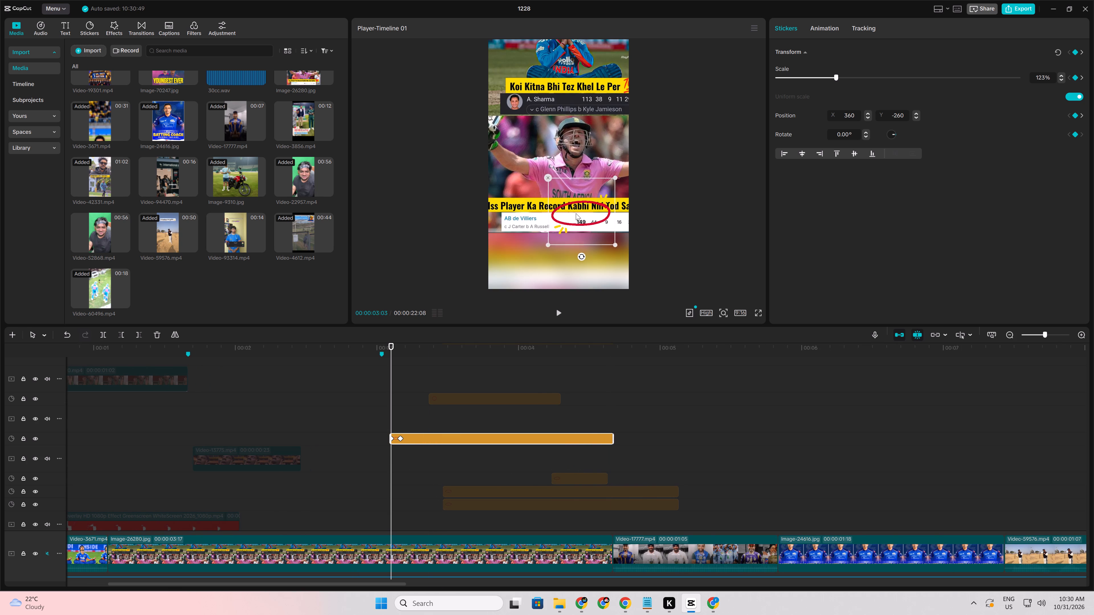
{"action": "left_click_drag", "start_coordinate": [576, 213], "coordinate": [578, 220]}
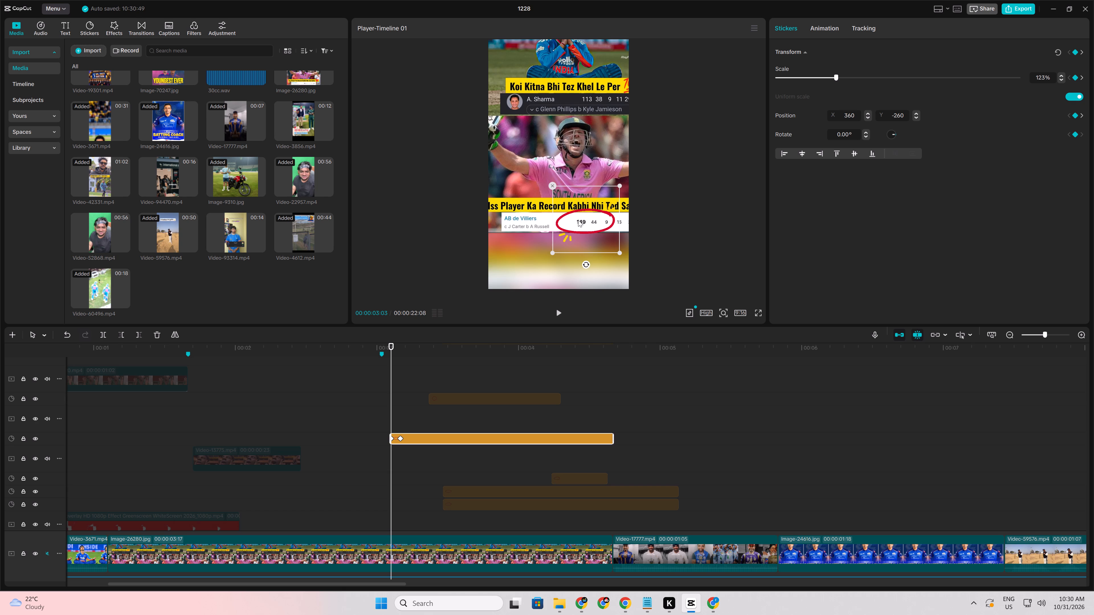
{"action": "key", "text": "Right"}
{"action": "key", "text": "Right"}
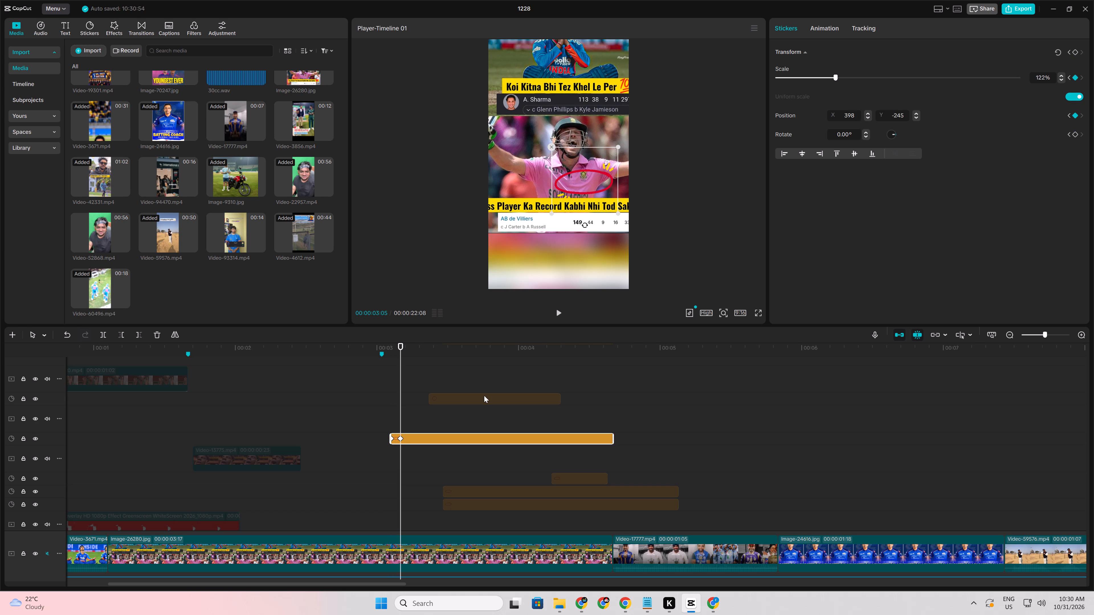
{"action": "left_click_drag", "start_coordinate": [579, 181], "coordinate": [579, 226]}
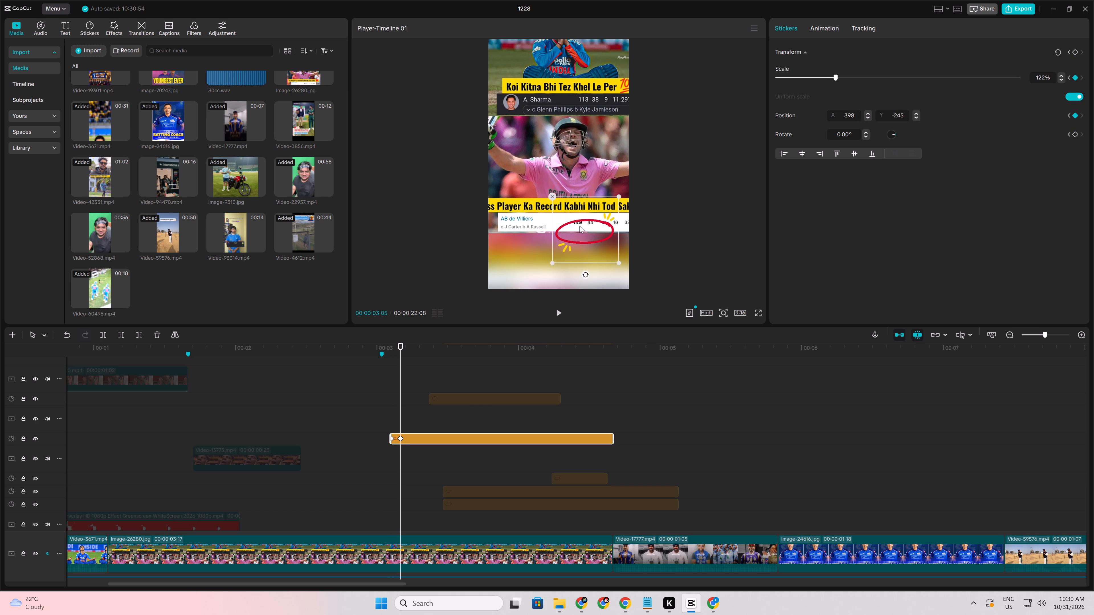
{"action": "left_click_drag", "start_coordinate": [579, 226], "coordinate": [580, 222]}
At 3:20, keyframe the red circle onto the 149 score at about X -47, Y -888.
{"action": "key", "text": "Right"}
{"action": "key", "text": "Right"}
{"action": "key", "text": "Right"}
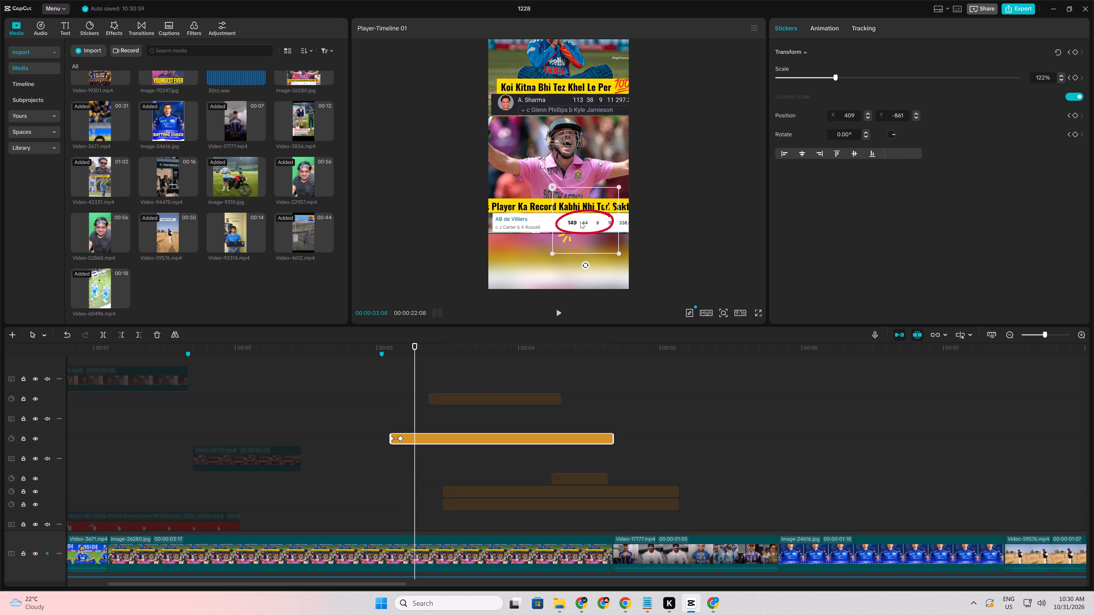
{"action": "key", "text": "Right"}
{"action": "key", "text": "Right"}
{"action": "key", "text": "Right"}
{"action": "key", "text": "Right"}
{"action": "key", "text": "Right"}
{"action": "key", "text": "Right"}
{"action": "key", "text": "Right"}
{"action": "key", "text": "Right"}
{"action": "key", "text": "Right"}
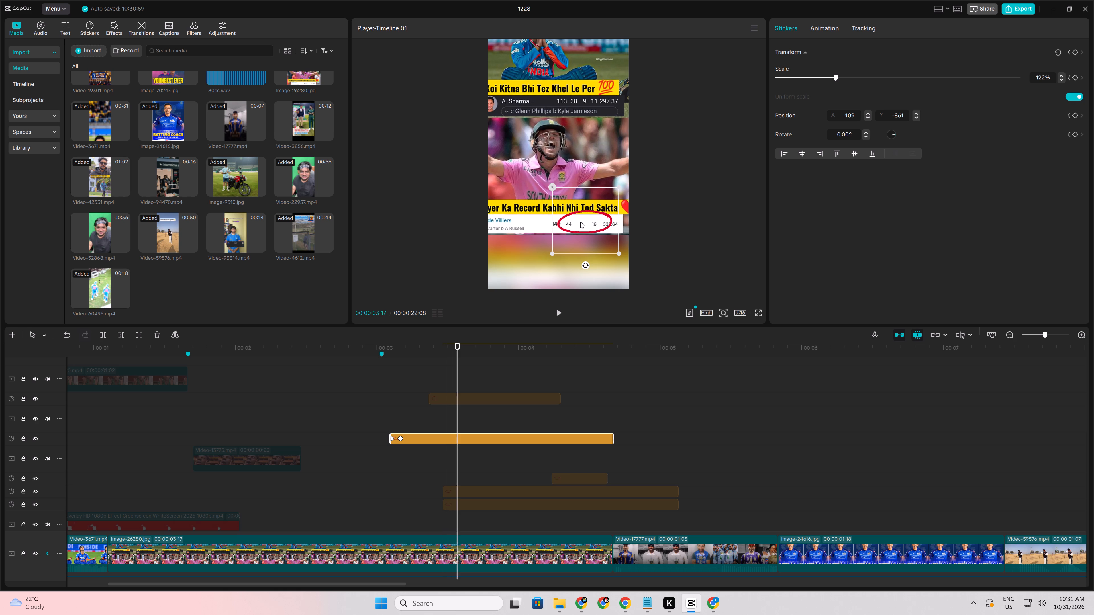
{"action": "key", "text": "Right"}
{"action": "key", "text": "Right"}
{"action": "key", "text": "Right"}
{"action": "key", "text": "Right"}
{"action": "key", "text": "Right"}
{"action": "key", "text": "Right"}
{"action": "key", "text": "Right"}
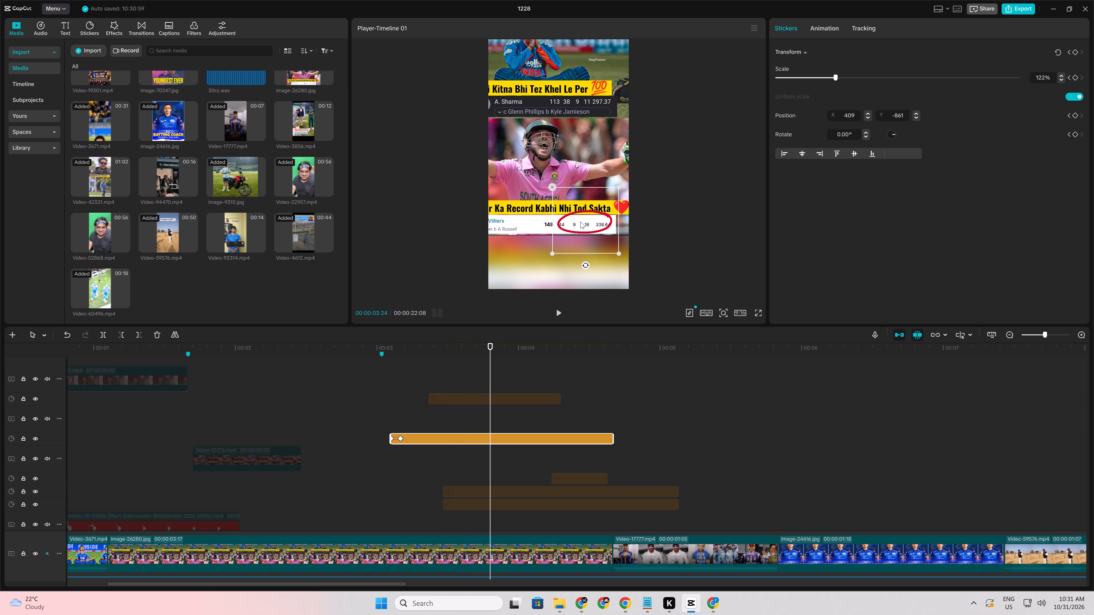
{"action": "key", "text": "Left"}
{"action": "key", "text": "Right"}
{"action": "key", "text": "Right"}
{"action": "key", "text": "Left"}
{"action": "key", "text": "Left"}
{"action": "key", "text": "Left"}
{"action": "key", "text": "Left"}
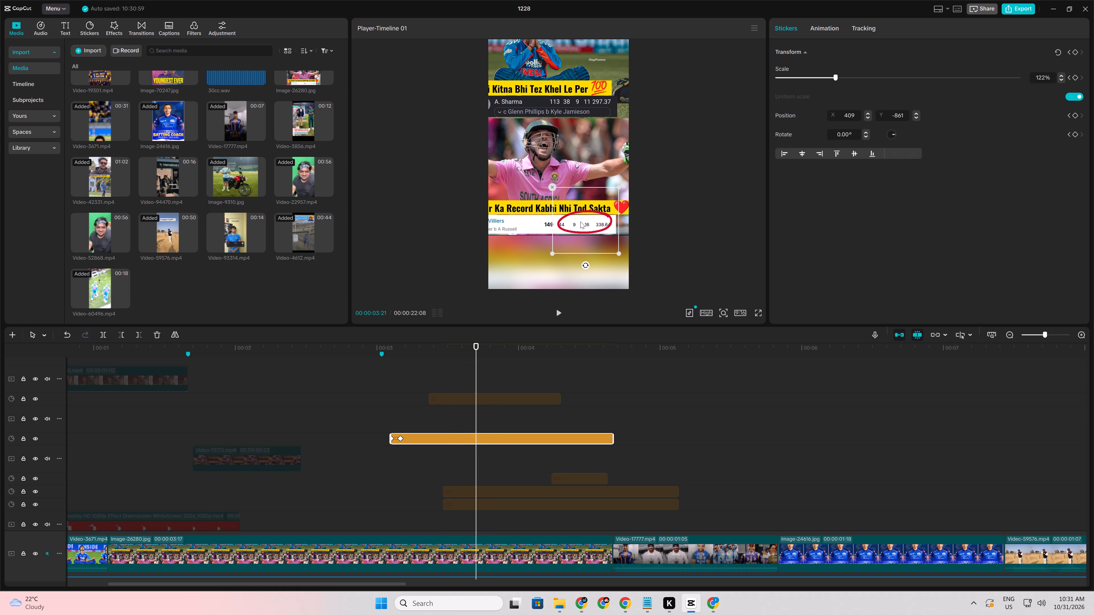
{"action": "key", "text": "Left"}
{"action": "left_click_drag", "start_coordinate": [580, 222], "coordinate": [548, 223]}
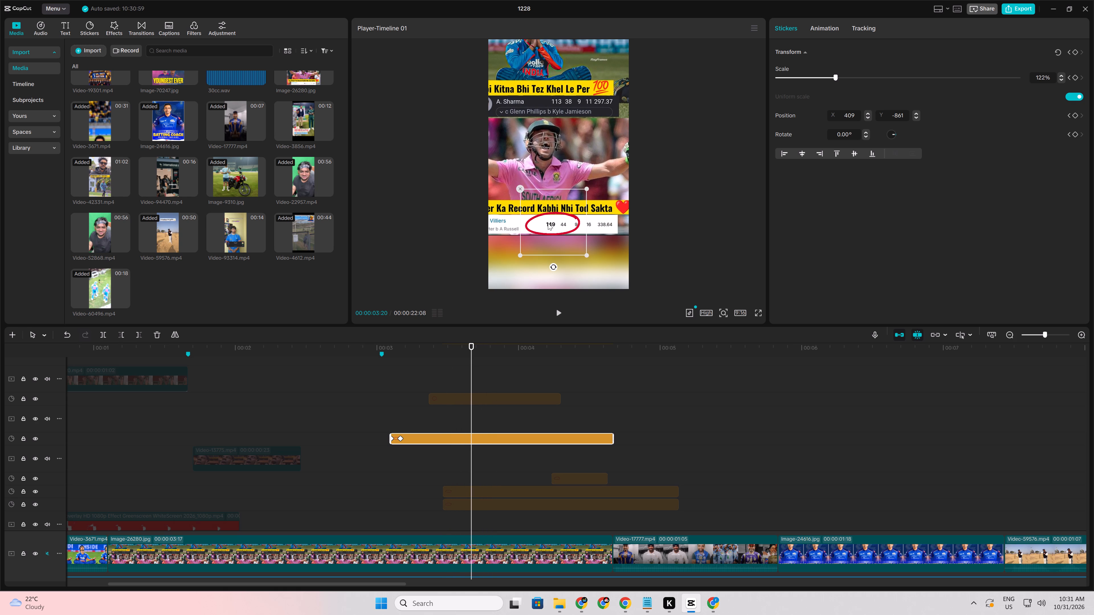
{"action": "left_click_drag", "start_coordinate": [548, 223], "coordinate": [550, 223]}
Trim the end of the red-circle sticker to 4:01 and play the section back to check it.
{"action": "key", "text": "Right"}
{"action": "key", "text": "Right"}
{"action": "key", "text": "Right"}
{"action": "key", "text": "Right"}
{"action": "key", "text": "Right"}
{"action": "key", "text": "Right"}
{"action": "key", "text": "Right"}
{"action": "key", "text": "Right"}
{"action": "key", "text": "Right"}
{"action": "key", "text": "Right"}
{"action": "key", "text": "Right"}
{"action": "key", "text": "Right"}
{"action": "key", "text": "Right"}
{"action": "key", "text": "Right"}
{"action": "key", "text": "Right"}
{"action": "key", "text": "Right"}
{"action": "key", "text": "Right"}
{"action": "key", "text": "Right"}
{"action": "key", "text": "Right"}
{"action": "key", "text": "Right"}
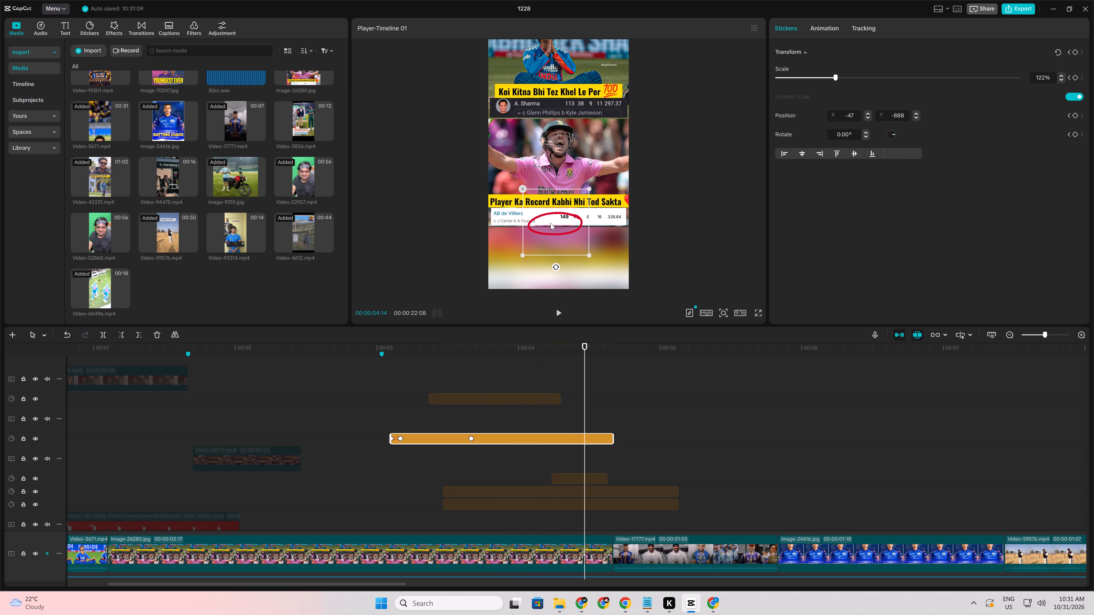
{"action": "key", "text": "Left"}
{"action": "key", "text": "Left"}
{"action": "key", "text": "Left"}
{"action": "key", "text": "Left"}
{"action": "key", "text": "Left"}
{"action": "key", "text": "Left"}
{"action": "key", "text": "Left"}
{"action": "key", "text": "Left"}
{"action": "key", "text": "Left"}
{"action": "key", "text": "Left"}
{"action": "key", "text": "Left"}
{"action": "key", "text": "Left"}
{"action": "key", "text": "Left"}
{"action": "key", "text": "Left"}
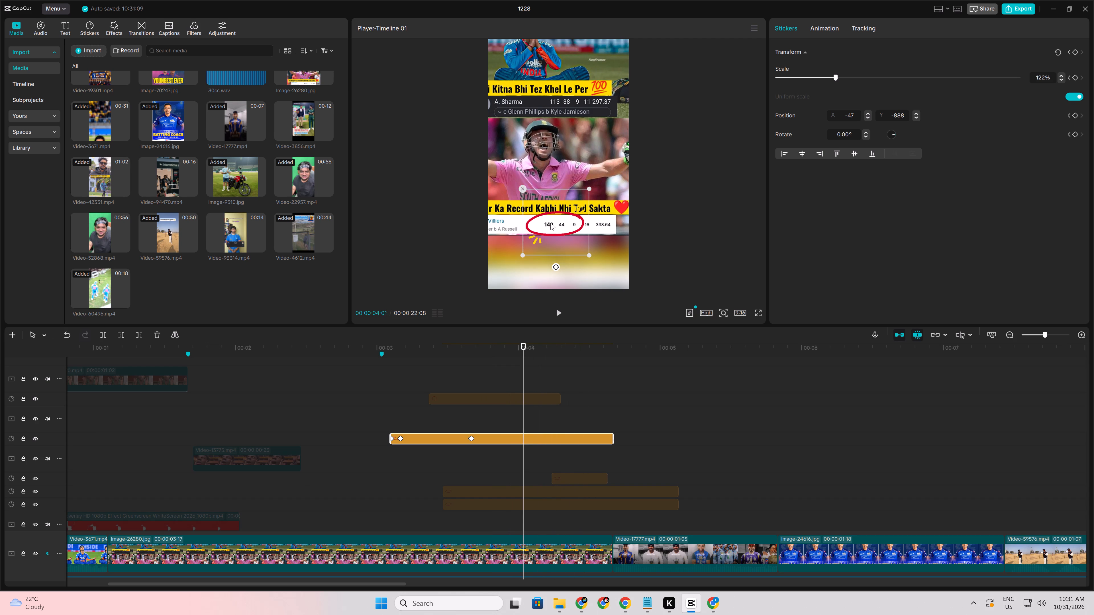
{"action": "key", "text": "w"}
{"action": "left_click", "coordinate": [357, 479]}
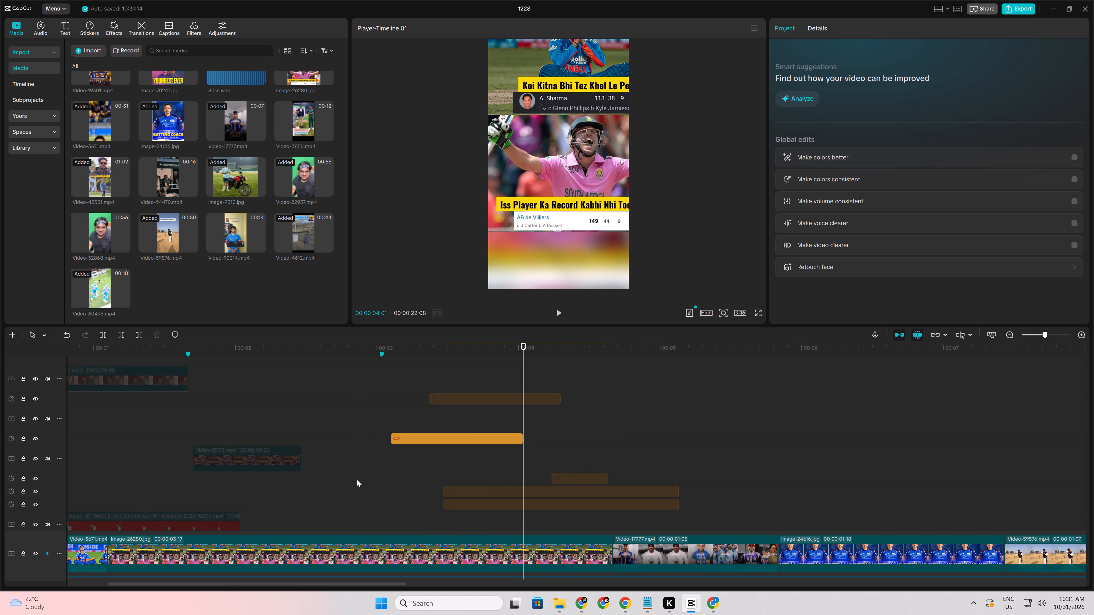
{"action": "key", "text": "space"}
{"action": "key", "text": "space"}
{"action": "key", "text": "space"}
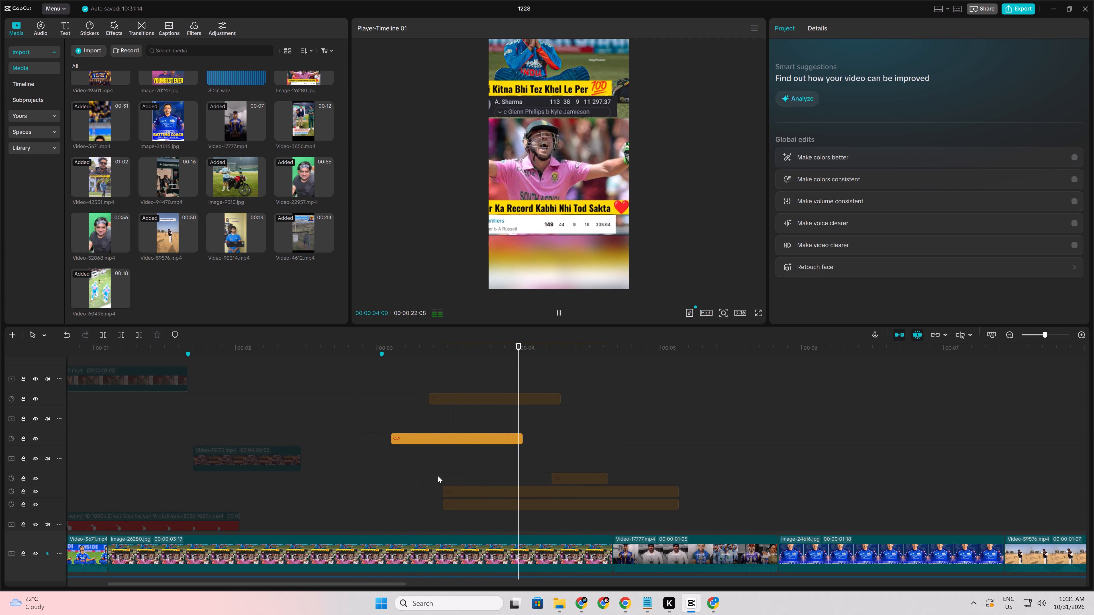
{"action": "key", "text": "space"}
Move the short 1.6X red-orange overlay clip onto the cut between Image-26280 and Video-17777 at 4:20, and preview it.
{"action": "scroll", "coordinate": [605, 475], "scroll_direction": "down", "scroll_amount": 4}
{"action": "key", "text": "space"}
{"action": "key", "text": "space"}
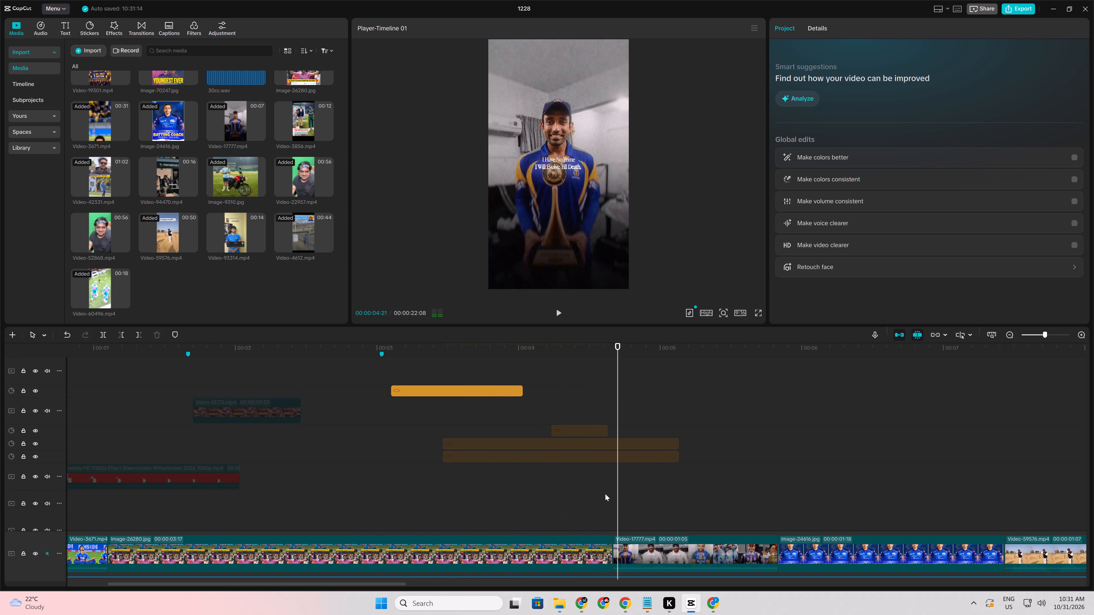
{"action": "left_click", "coordinate": [605, 494]}
{"action": "left_click_drag", "start_coordinate": [605, 494], "coordinate": [612, 495]}
{"action": "scroll", "coordinate": [574, 430], "scroll_direction": "up", "scroll_amount": 17}
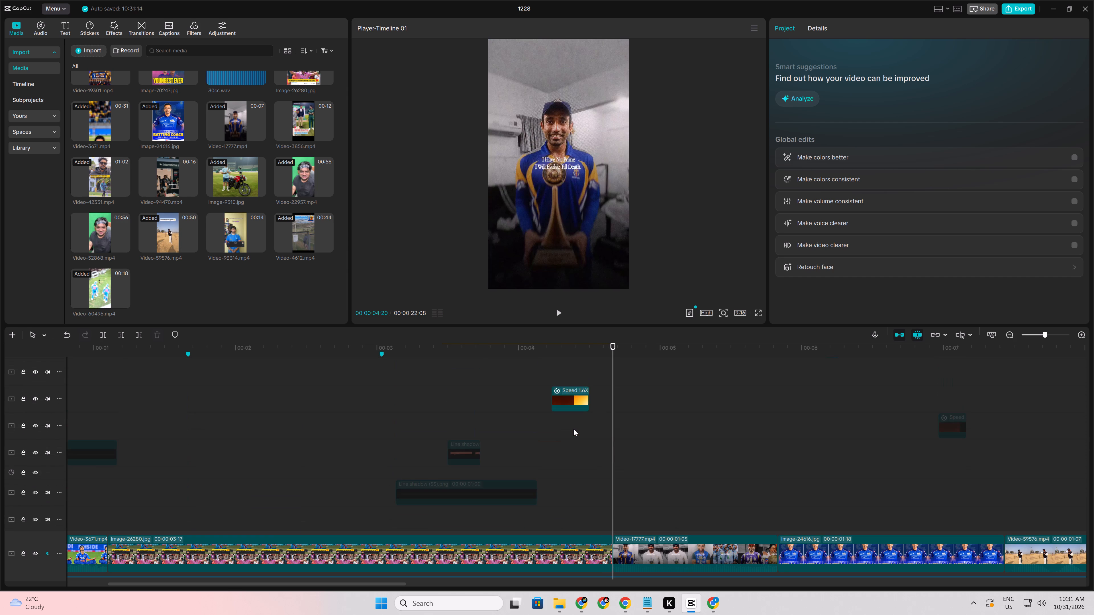
{"action": "scroll", "coordinate": [573, 429], "scroll_direction": "up", "scroll_amount": 6}
{"action": "left_click_drag", "start_coordinate": [566, 455], "coordinate": [613, 454]}
{"action": "scroll", "coordinate": [654, 493], "scroll_direction": "down", "scroll_amount": 12, "text": "ctrl"}
{"action": "scroll", "coordinate": [429, 519], "scroll_direction": "down", "scroll_amount": 5}
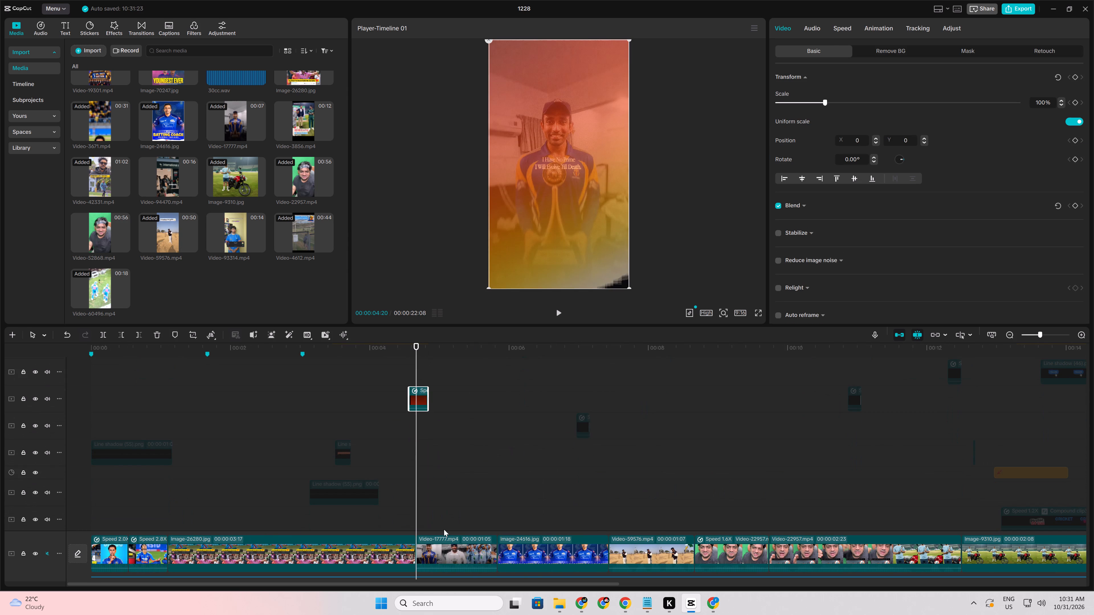
{"action": "key", "text": "space"}
{"action": "scroll", "coordinate": [444, 529], "scroll_direction": "down", "scroll_amount": 20}
{"action": "scroll", "coordinate": [444, 529], "scroll_direction": "down", "scroll_amount": 5}
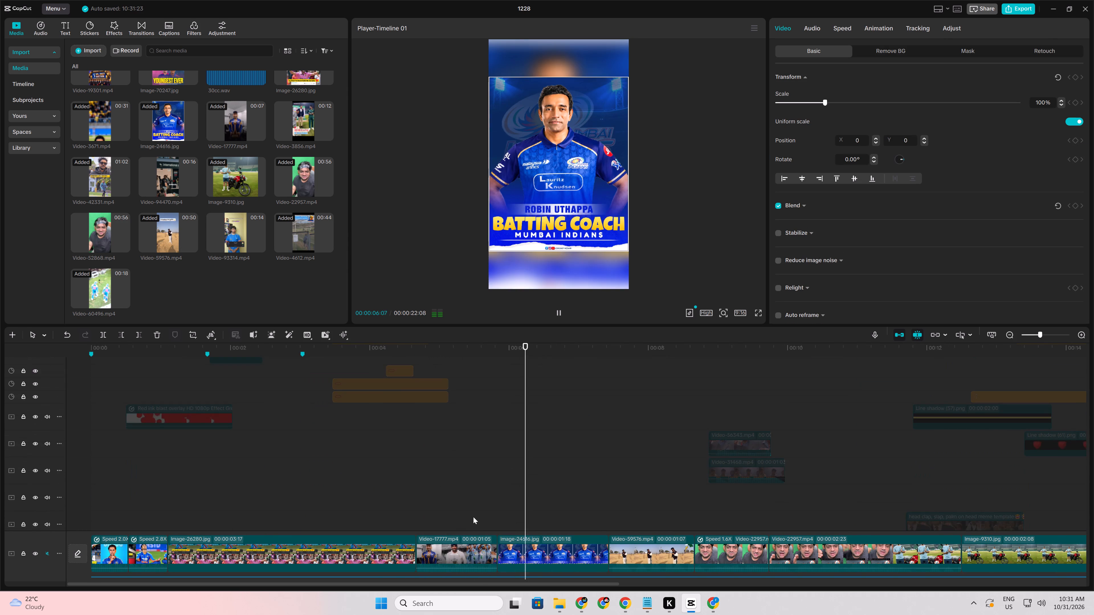
{"action": "scroll", "coordinate": [473, 517], "scroll_direction": "down", "scroll_amount": 4}
{"action": "key", "text": "space"}
Shift the Image-24616 batting coach picture upward in the frame to Y 146.
{"action": "left_click", "coordinate": [480, 433]}
{"action": "left_click_drag", "start_coordinate": [480, 433], "coordinate": [498, 436]}
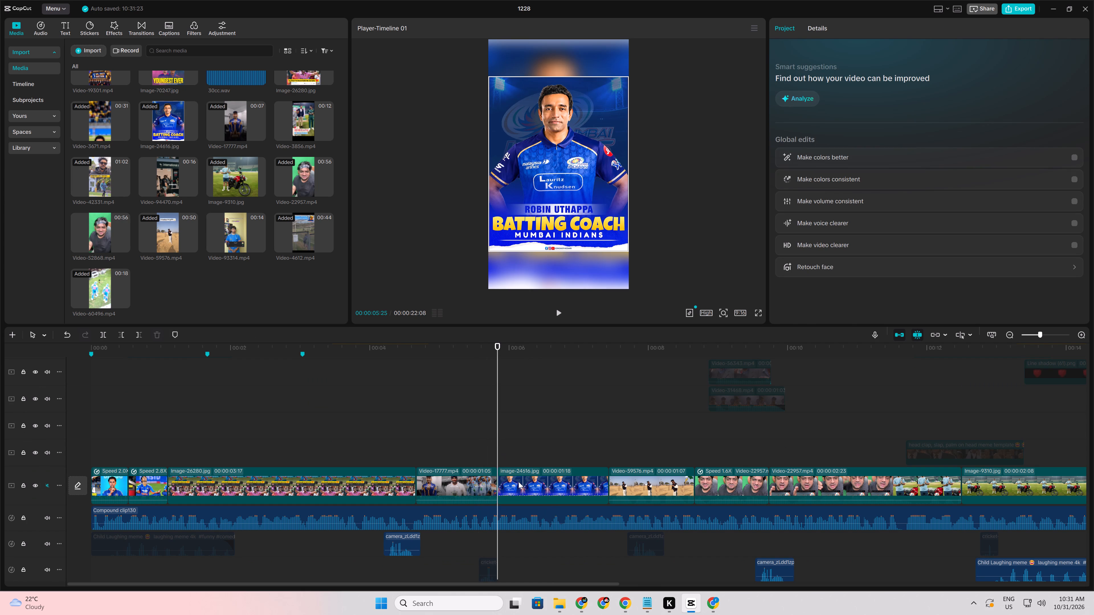
{"action": "left_click", "coordinate": [519, 482]}
{"action": "left_click_drag", "start_coordinate": [577, 136], "coordinate": [579, 127]}
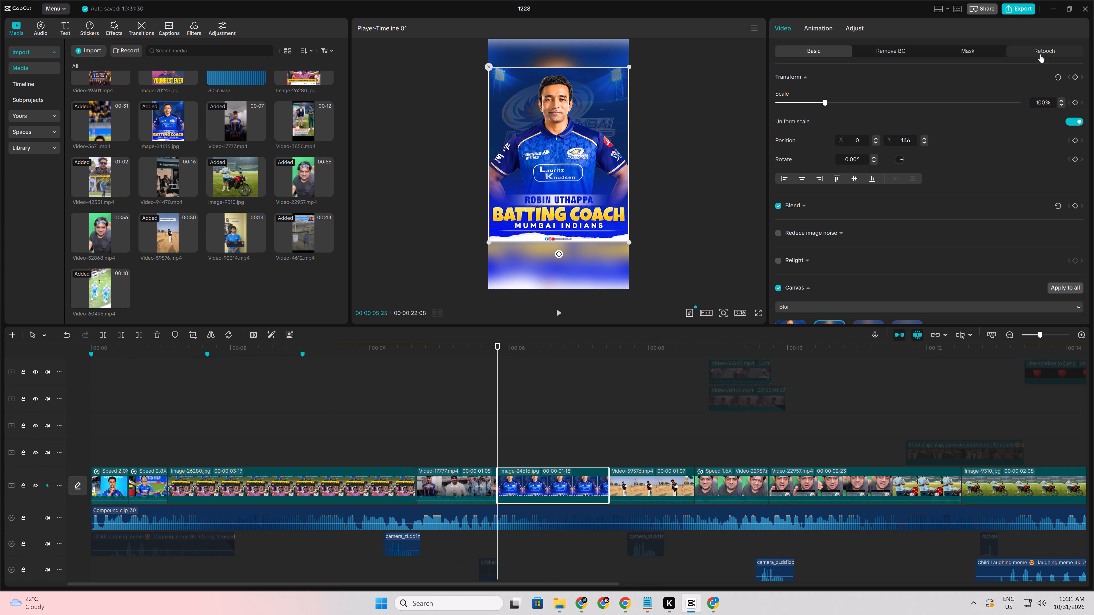
Add a transform keyframe at the start of Image-24616, enlarge the picture beyond the frame width two frames further on, and preview it.
{"action": "left_click", "coordinate": [1075, 77]}
{"action": "key", "text": "Right"}
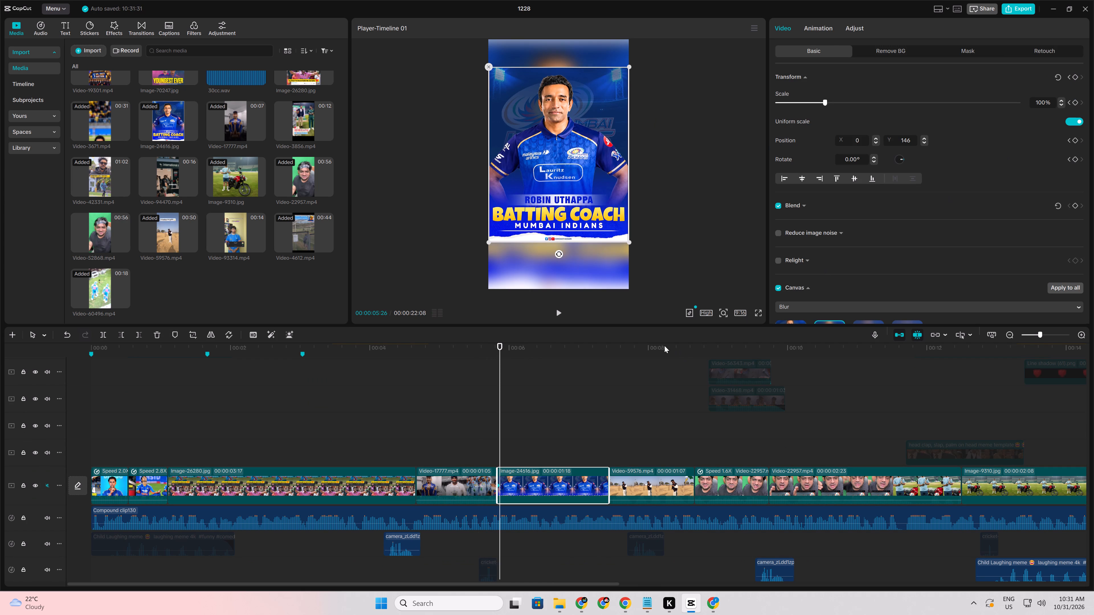
{"action": "key", "text": "Right"}
{"action": "left_click_drag", "start_coordinate": [627, 241], "coordinate": [661, 255]}
{"action": "left_click", "coordinate": [480, 436]}
{"action": "key", "text": "space"}
{"action": "key", "text": "space"}
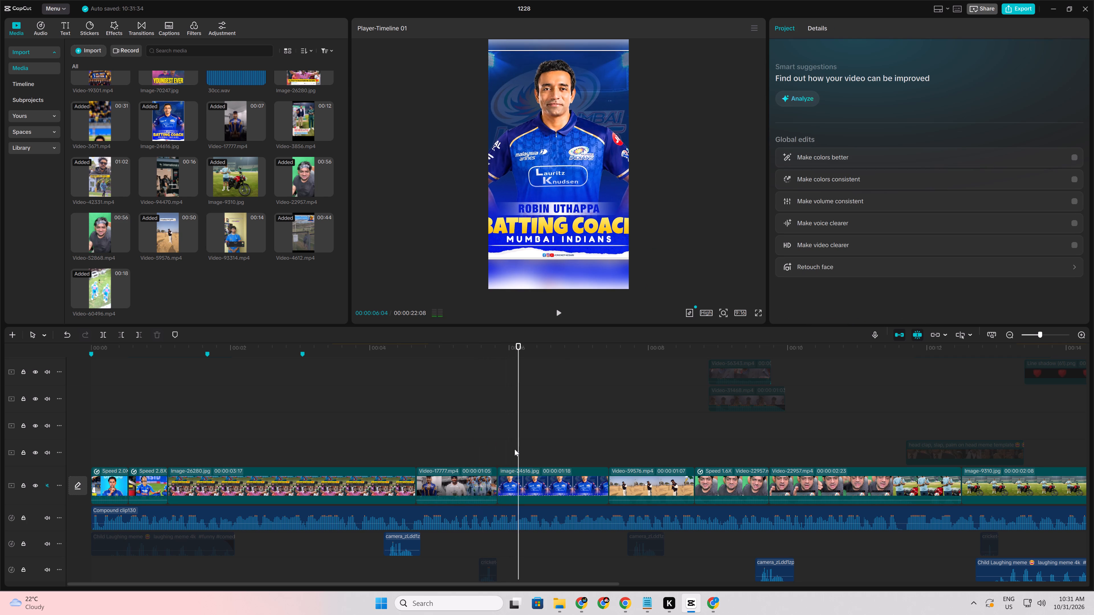
Add a transform keyframe to Image-24616 at 6:04, reduce the picture to 100% scale at 6:07, and preview it.
{"action": "left_click", "coordinate": [532, 486]}
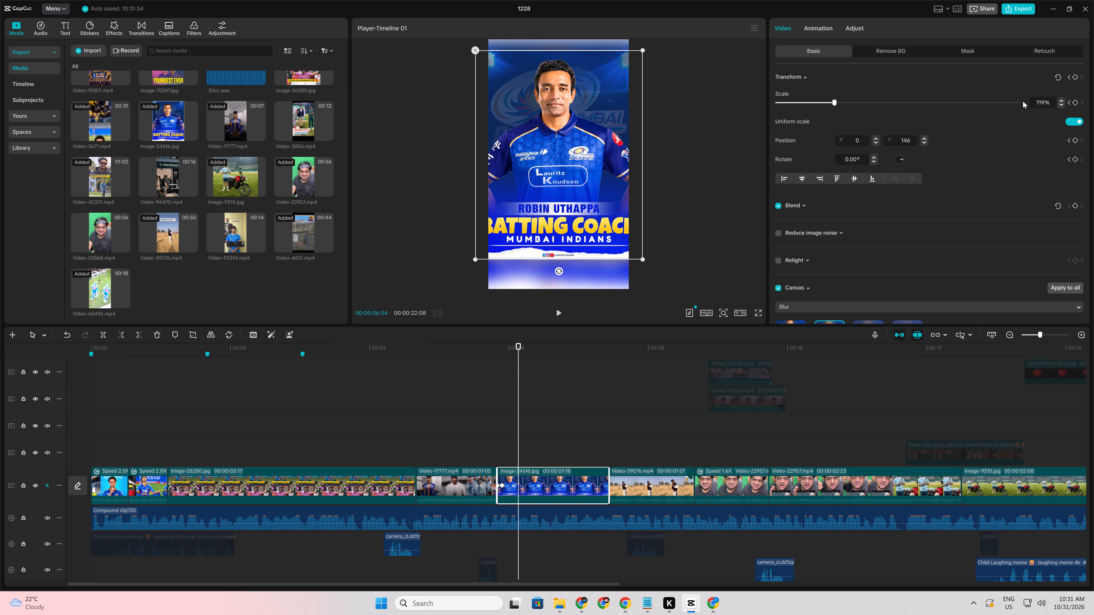
{"action": "left_click", "coordinate": [1074, 77]}
{"action": "key", "text": "Right"}
{"action": "key", "text": "Right"}
{"action": "key", "text": "Right"}
{"action": "left_click_drag", "start_coordinate": [642, 258], "coordinate": [641, 258]}
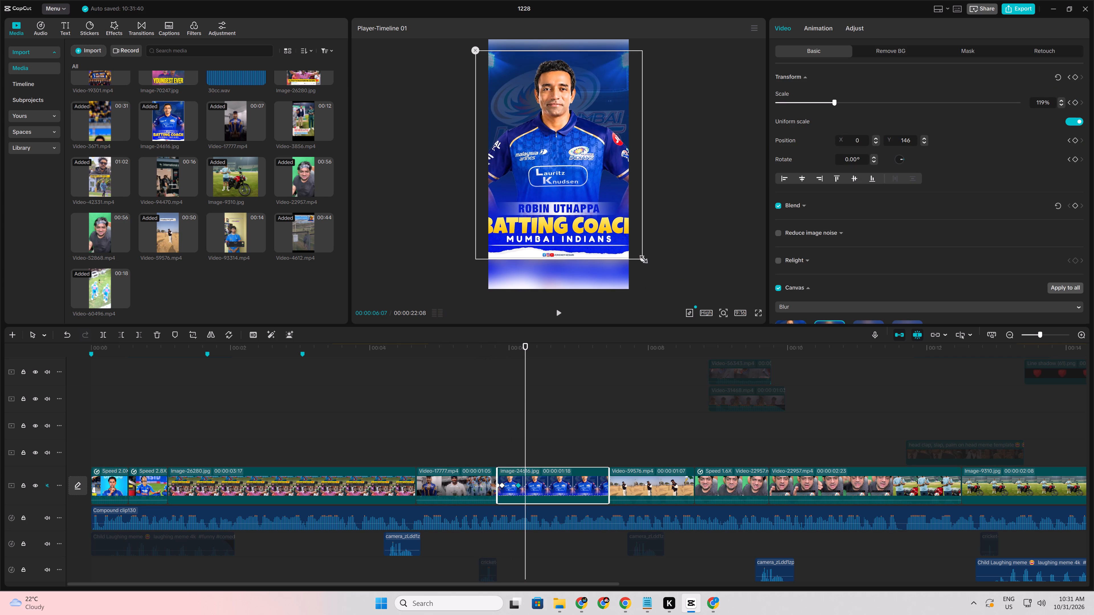
{"action": "left_click_drag", "start_coordinate": [641, 258], "coordinate": [607, 247]}
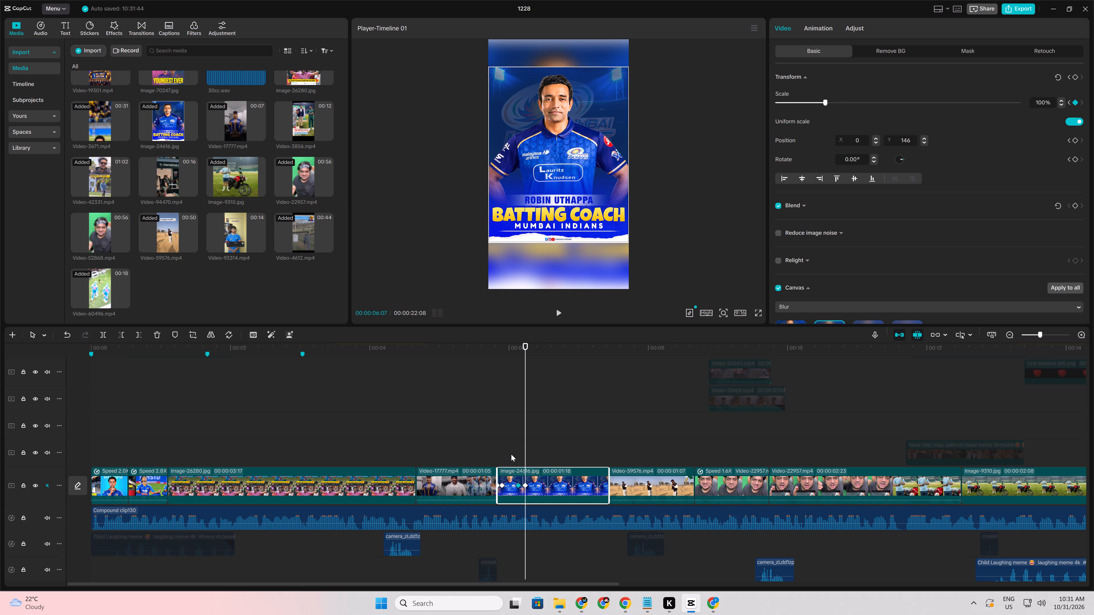
{"action": "left_click", "coordinate": [511, 454]}
{"action": "key", "text": "space"}
{"action": "key", "text": "space"}
{"action": "key", "text": "space"}
{"action": "key", "text": "space"}
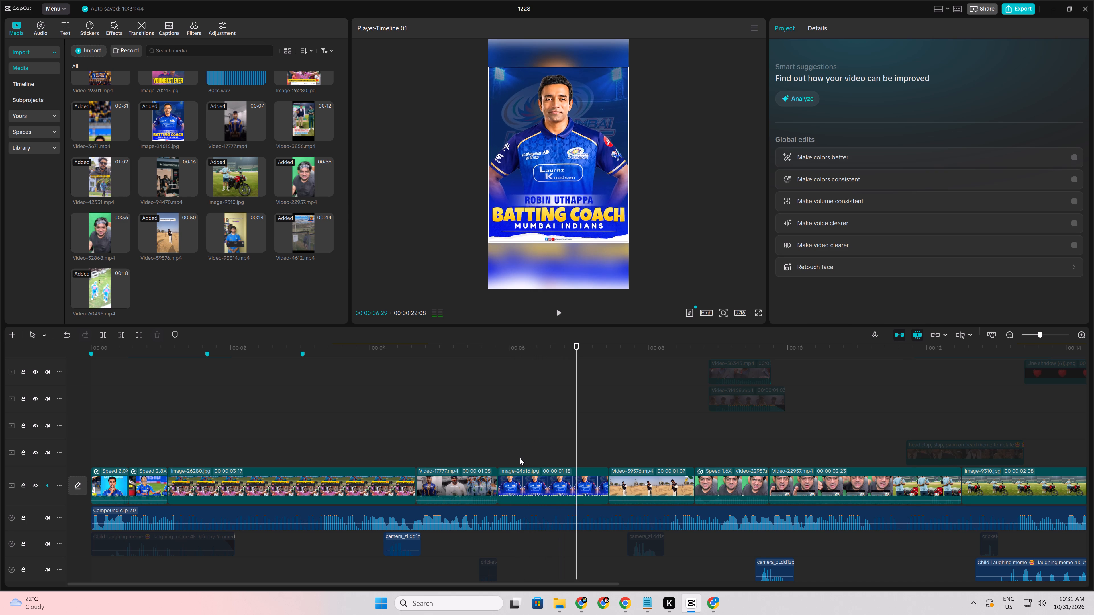
{"action": "key", "text": "space"}
{"action": "key", "text": "space"}
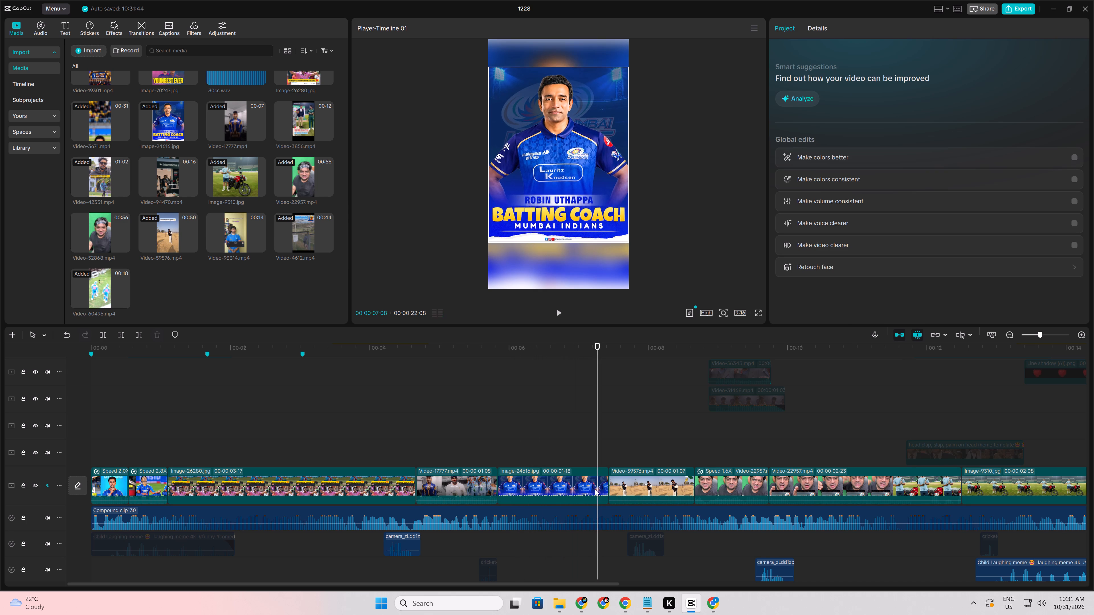
{"action": "key", "text": "space"}
Play the timeline from the start of Video-59576 at 7:13 into the green-screen presenter clips to review that section.
{"action": "left_click", "coordinate": [587, 448]}
{"action": "left_click_drag", "start_coordinate": [587, 448], "coordinate": [610, 454]}
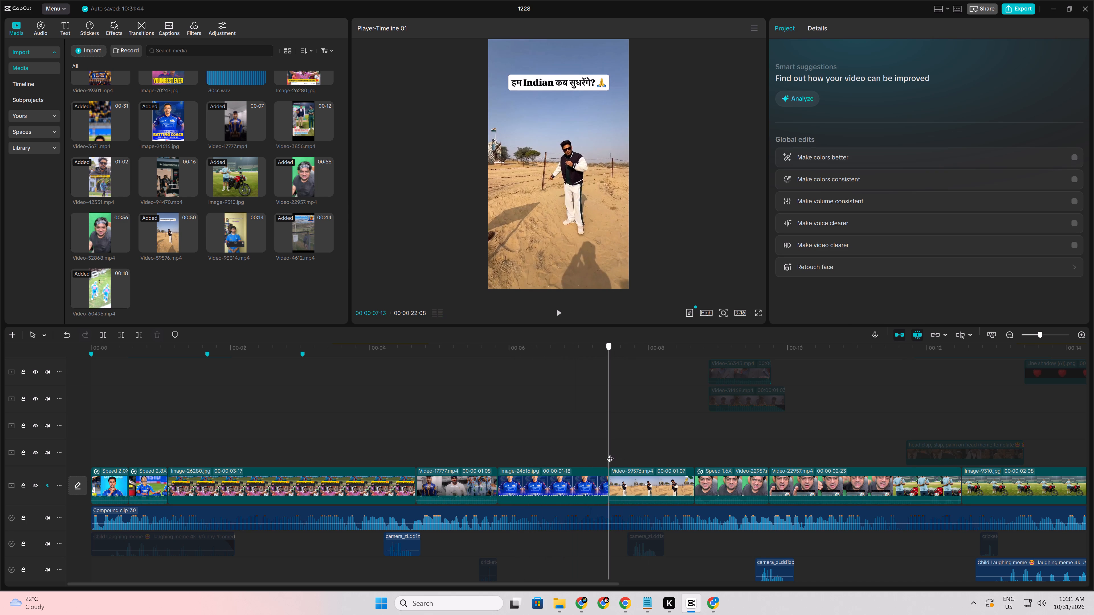
{"action": "left_click_drag", "start_coordinate": [610, 454], "coordinate": [609, 453]}
{"action": "key", "text": "space"}
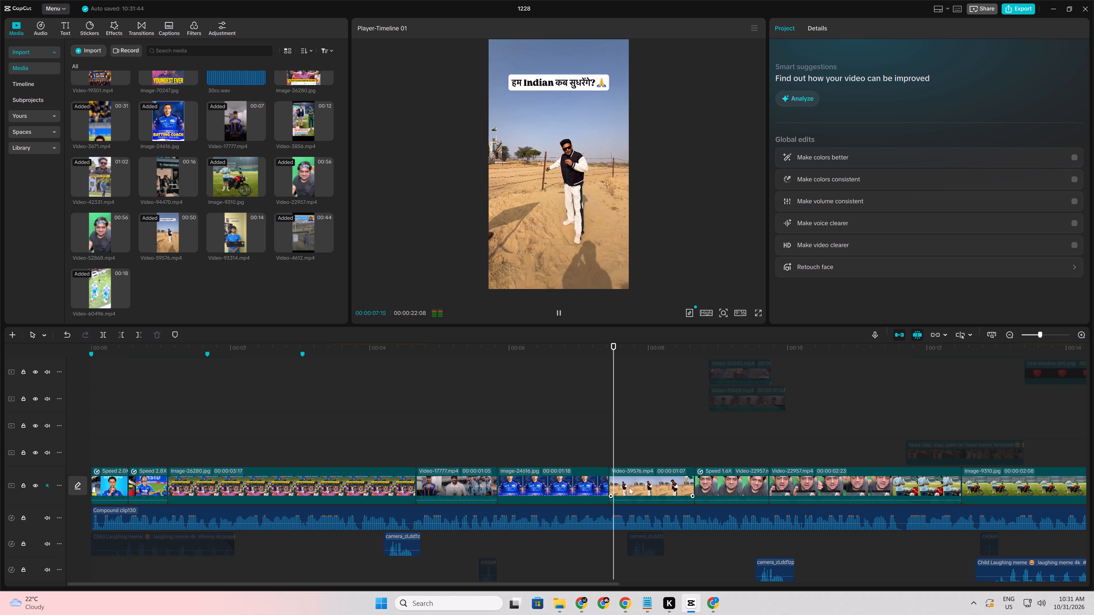
{"action": "key", "text": "space"}
{"action": "key", "text": "space"}
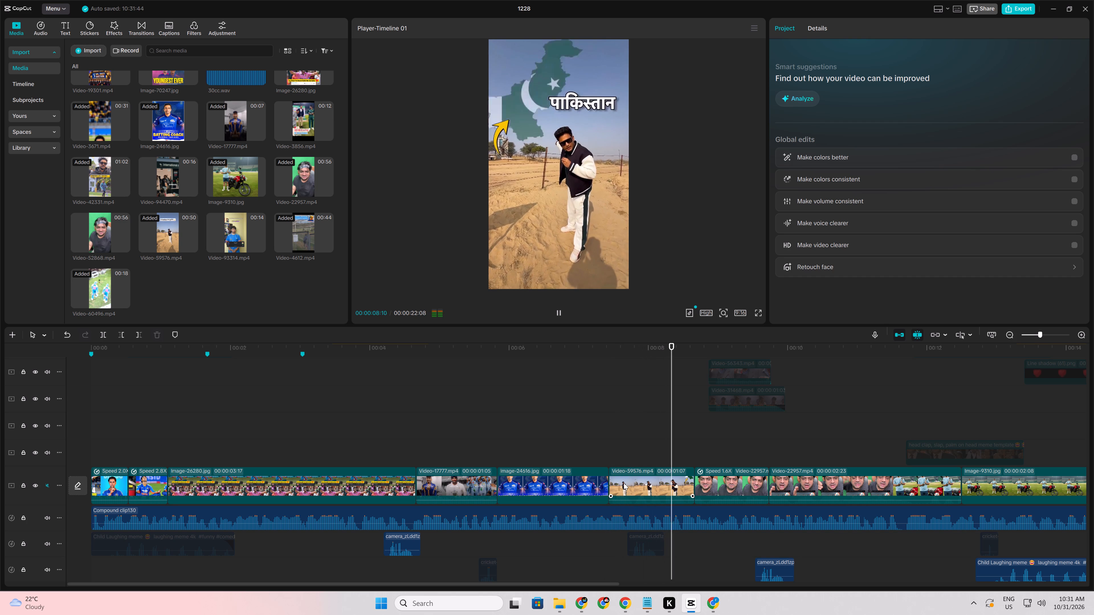
{"action": "key", "text": "space"}
{"action": "key", "text": "space"}
{"action": "key", "text": "space"}
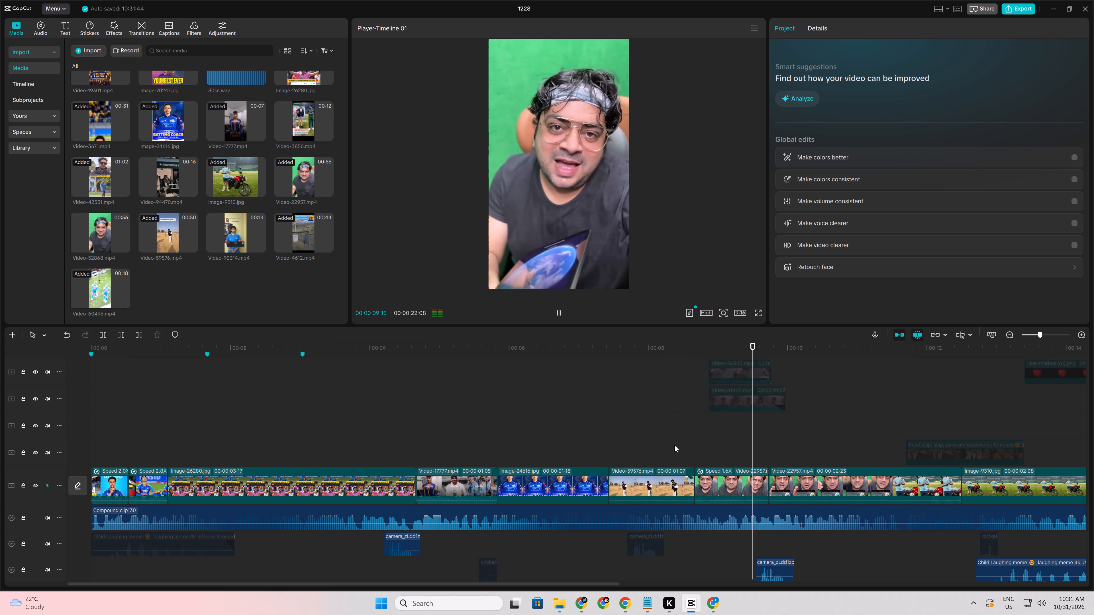
Move the short camera sound effect near 9:15 back onto the cut between Image-24616 and Video-59576 at 7:13.
{"action": "left_click_drag", "start_coordinate": [604, 585], "coordinate": [616, 584]}
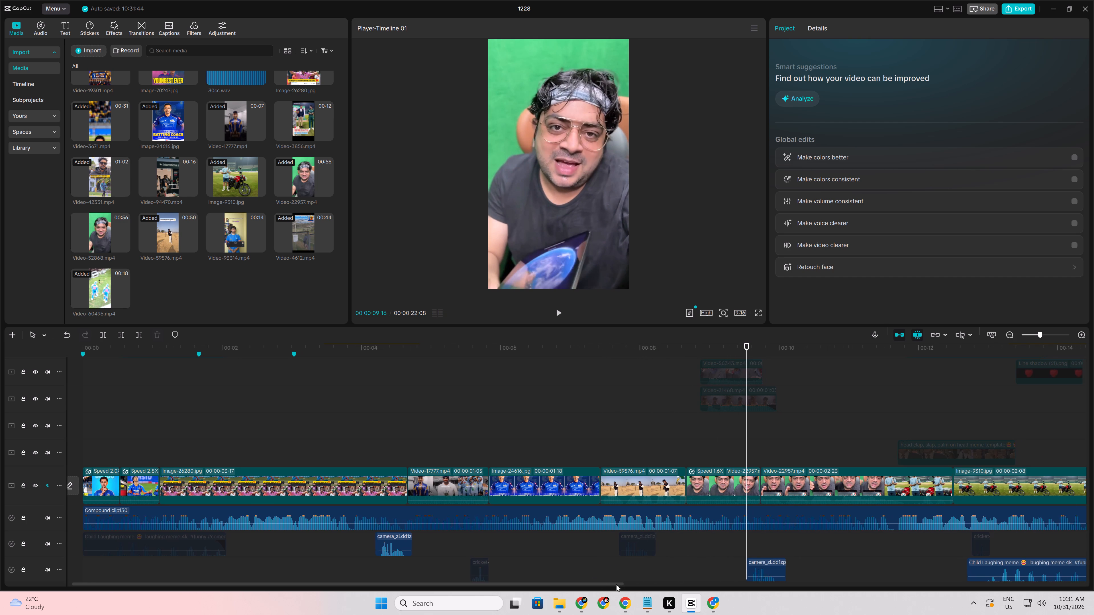
{"action": "left_click_drag", "start_coordinate": [616, 584], "coordinate": [628, 584]}
{"action": "double_click", "coordinate": [566, 534]}
{"action": "left_click_drag", "start_coordinate": [566, 534], "coordinate": [562, 534]}
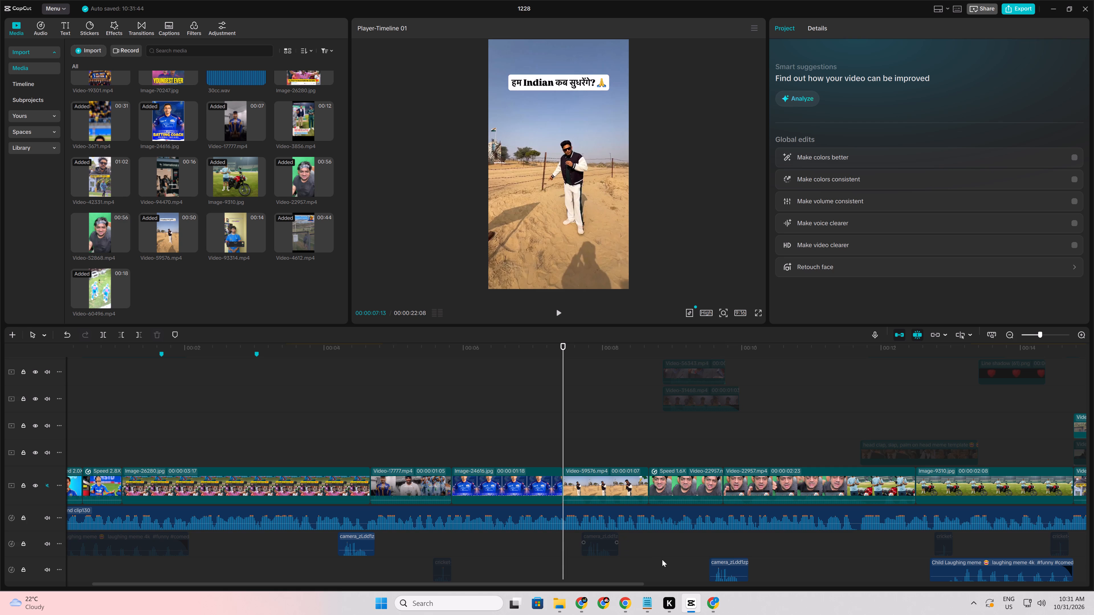
{"action": "scroll", "coordinate": [649, 525], "scroll_direction": "down", "scroll_amount": 10}
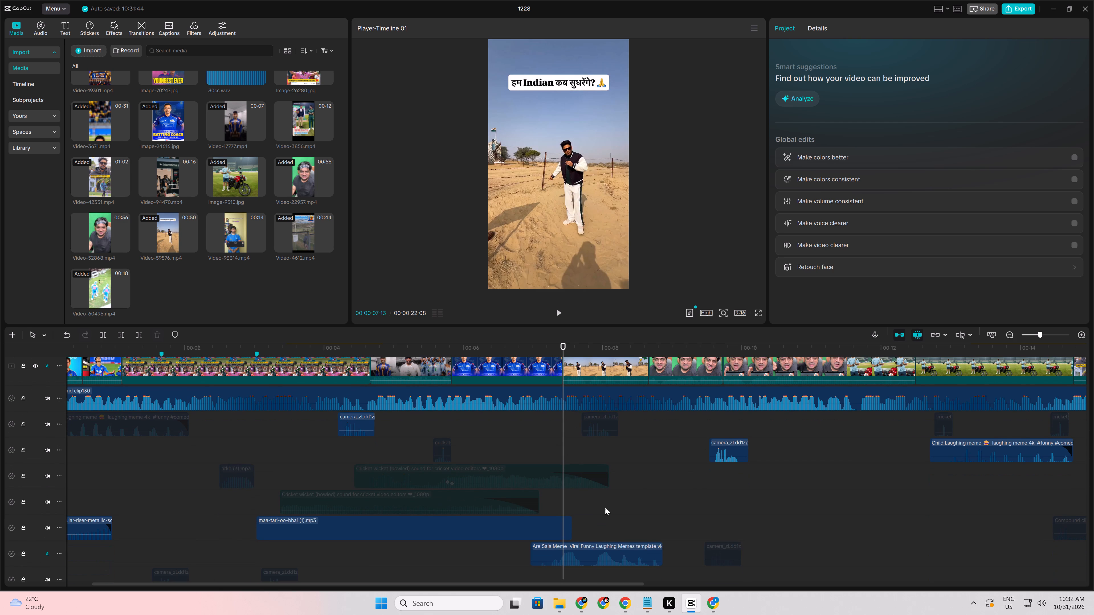
{"action": "left_click_drag", "start_coordinate": [731, 441], "coordinate": [569, 445]}
{"action": "left_click", "coordinate": [569, 445]}
Shift the short compound overlay clip slightly earlier so it spans the cut into Video-59576 at 7:13, and preview it.
{"action": "scroll", "coordinate": [569, 445], "scroll_direction": "up", "scroll_amount": 17}
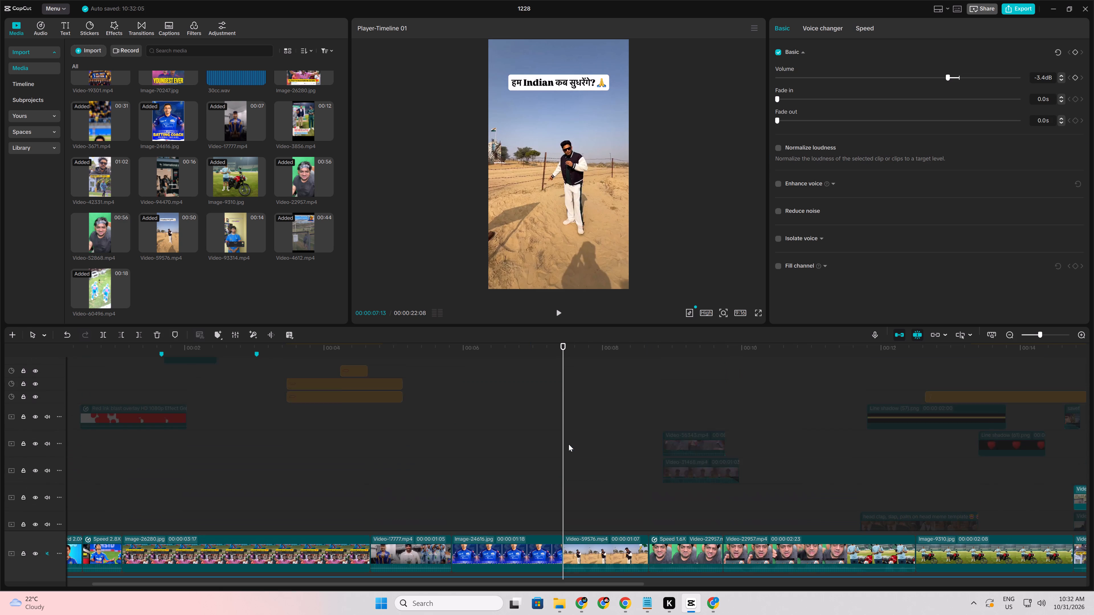
{"action": "scroll", "coordinate": [569, 444], "scroll_direction": "up", "scroll_amount": 20}
{"action": "scroll", "coordinate": [569, 444], "scroll_direction": "up", "scroll_amount": 14}
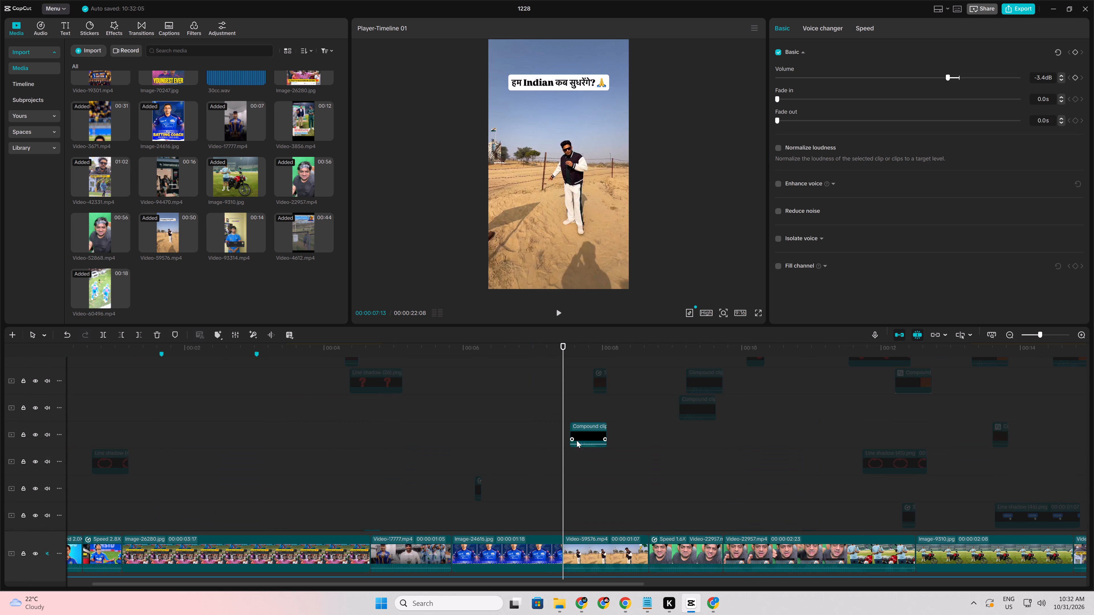
{"action": "left_click_drag", "start_coordinate": [586, 435], "coordinate": [568, 430]}
{"action": "left_click", "coordinate": [525, 429]}
{"action": "key", "text": "space"}
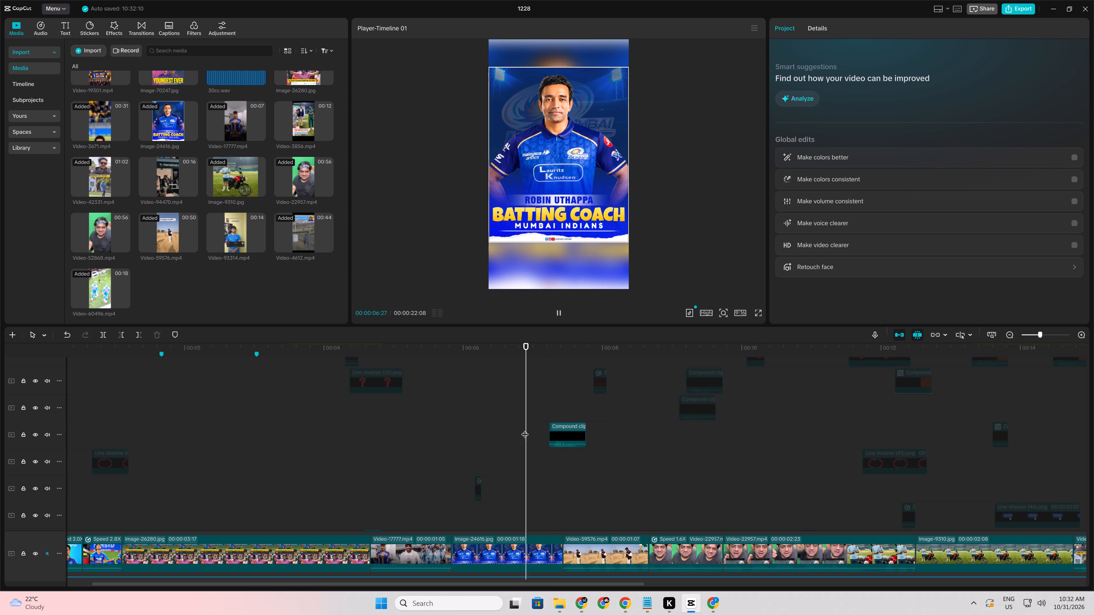
{"action": "key", "text": "space"}
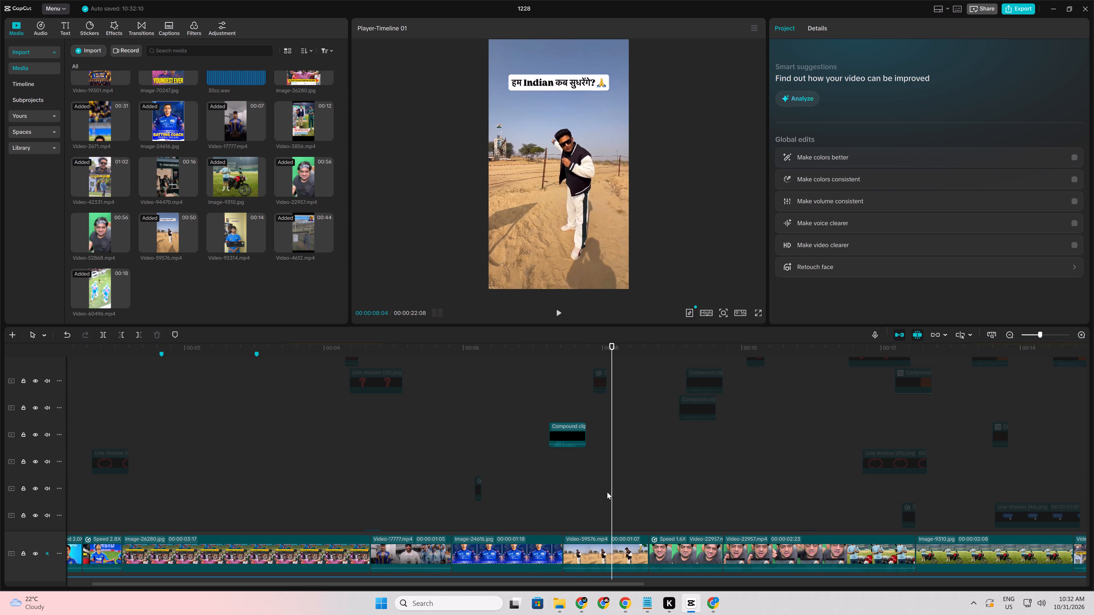
{"action": "key", "text": "space"}
{"action": "scroll", "coordinate": [622, 516], "scroll_direction": "down", "scroll_amount": 12}
{"action": "key", "text": "space"}
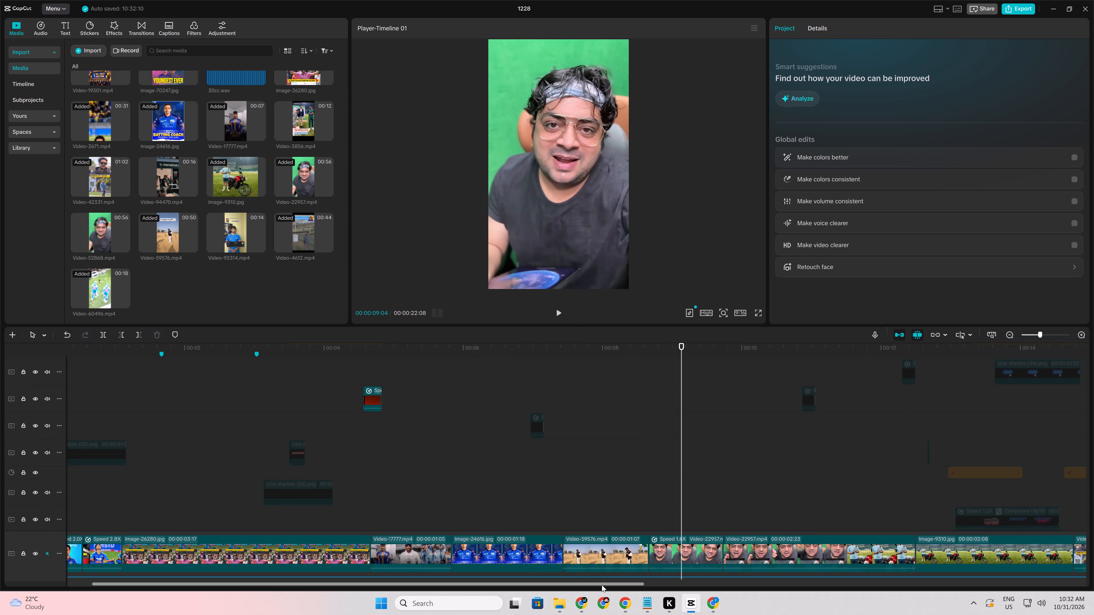
Add a transform keyframe at the start of the 2:23-long Video-22957 clip at 9:22.
{"action": "left_click_drag", "start_coordinate": [602, 585], "coordinate": [677, 569]}
{"action": "key", "text": "space"}
{"action": "scroll", "coordinate": [670, 563], "scroll_direction": "down", "scroll_amount": 7}
{"action": "key", "text": "space"}
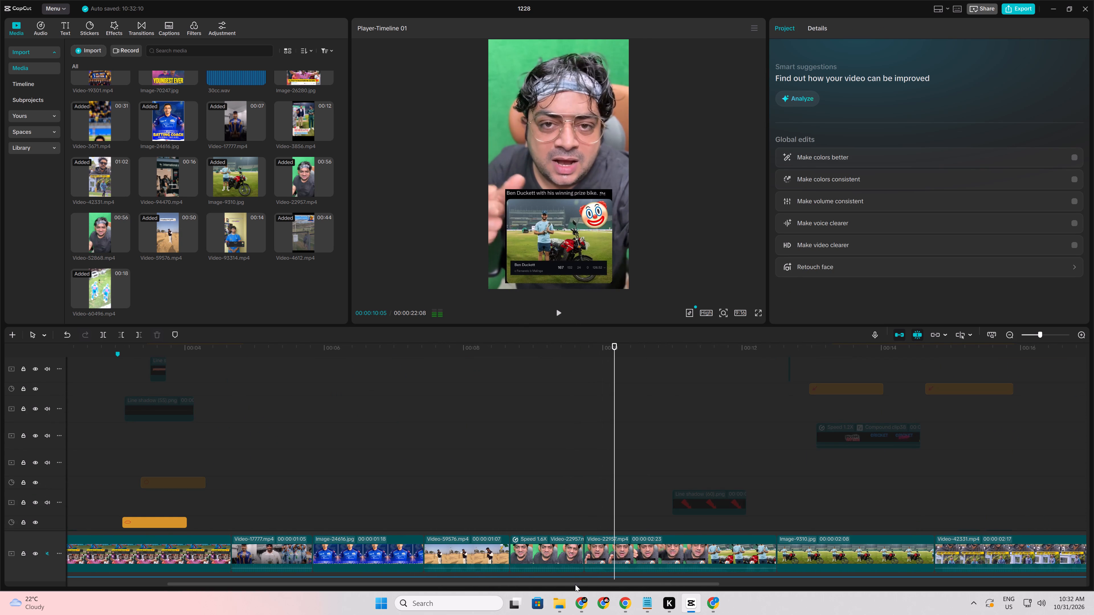
{"action": "left_click_drag", "start_coordinate": [583, 586], "coordinate": [665, 585]}
{"action": "scroll", "coordinate": [591, 536], "scroll_direction": "down", "scroll_amount": 6}
{"action": "double_click", "coordinate": [428, 480]}
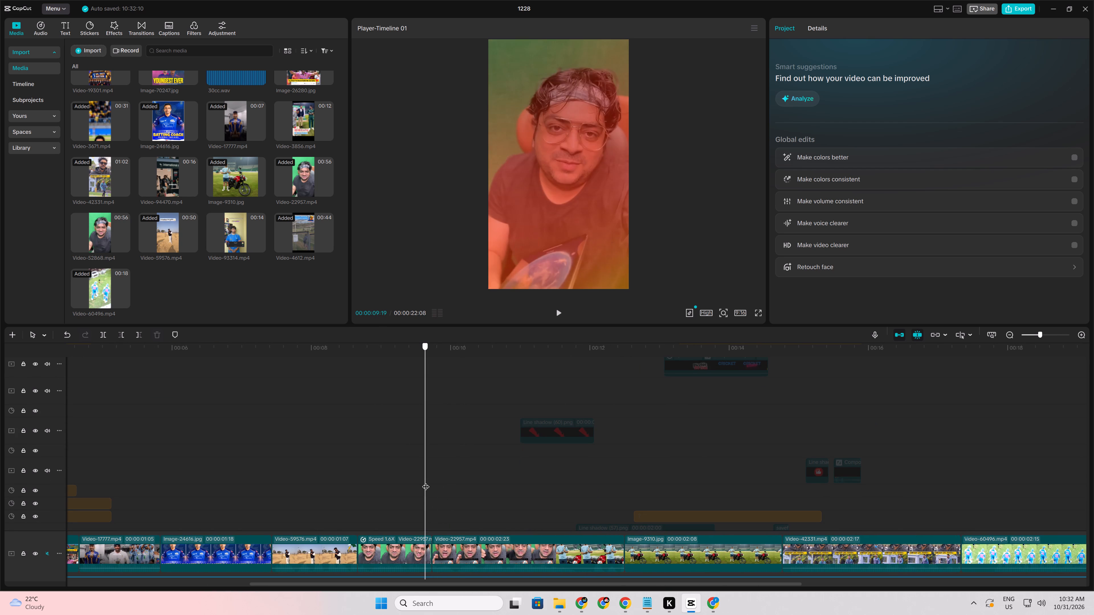
{"action": "left_click", "coordinate": [455, 546]}
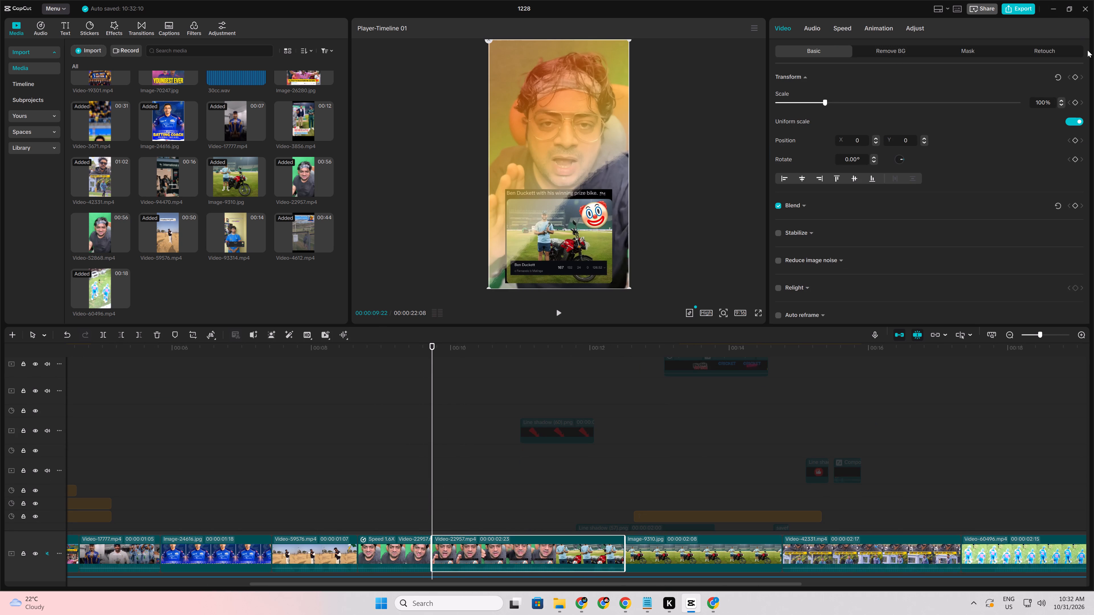
{"action": "left_click", "coordinate": [1074, 77]}
Two frames further on, shift the Video-22957 picture up to Y 778, enlarge it to 114%, and preview it.
{"action": "key", "text": "Right"}
{"action": "key", "text": "Right"}
{"action": "left_click_drag", "start_coordinate": [569, 196], "coordinate": [571, 147]}
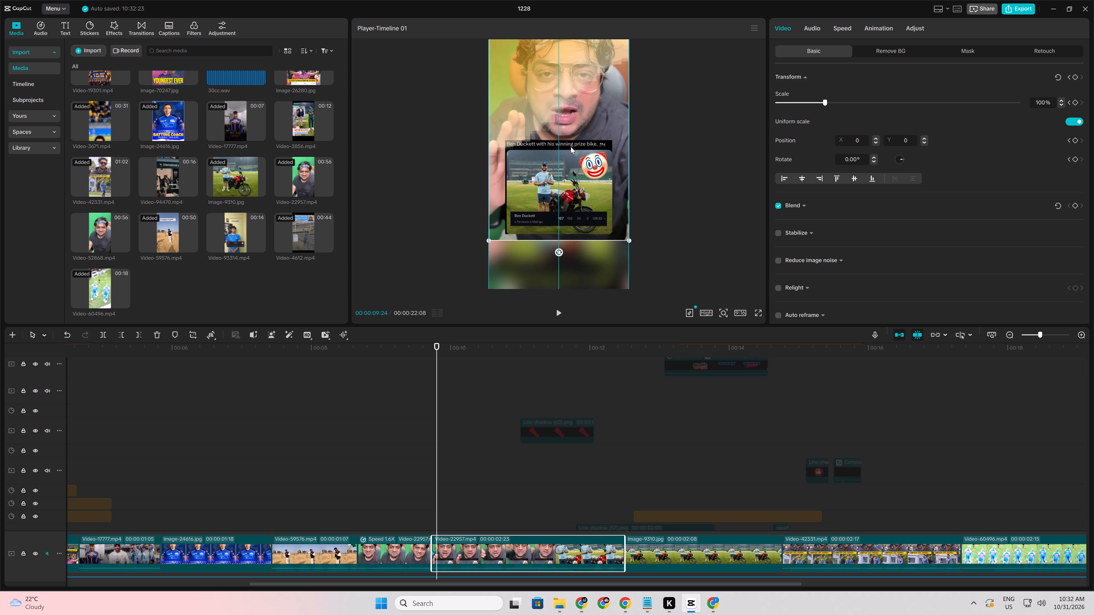
{"action": "left_click_drag", "start_coordinate": [571, 147], "coordinate": [570, 146]}
{"action": "left_click_drag", "start_coordinate": [628, 237], "coordinate": [656, 255]}
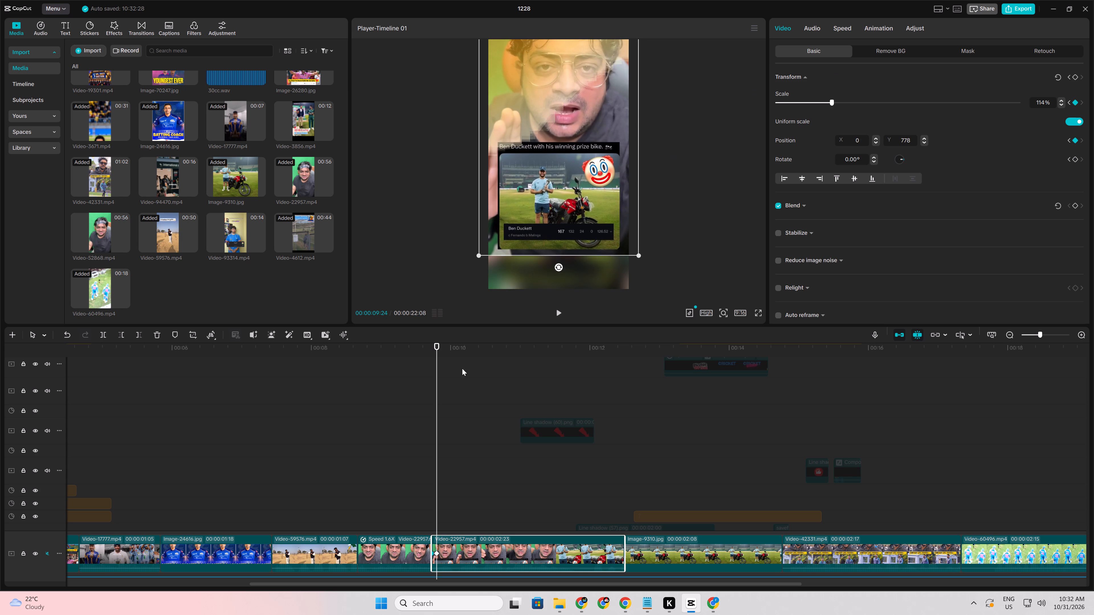
{"action": "left_click", "coordinate": [403, 461]}
{"action": "key", "text": "space"}
{"action": "key", "text": "space"}
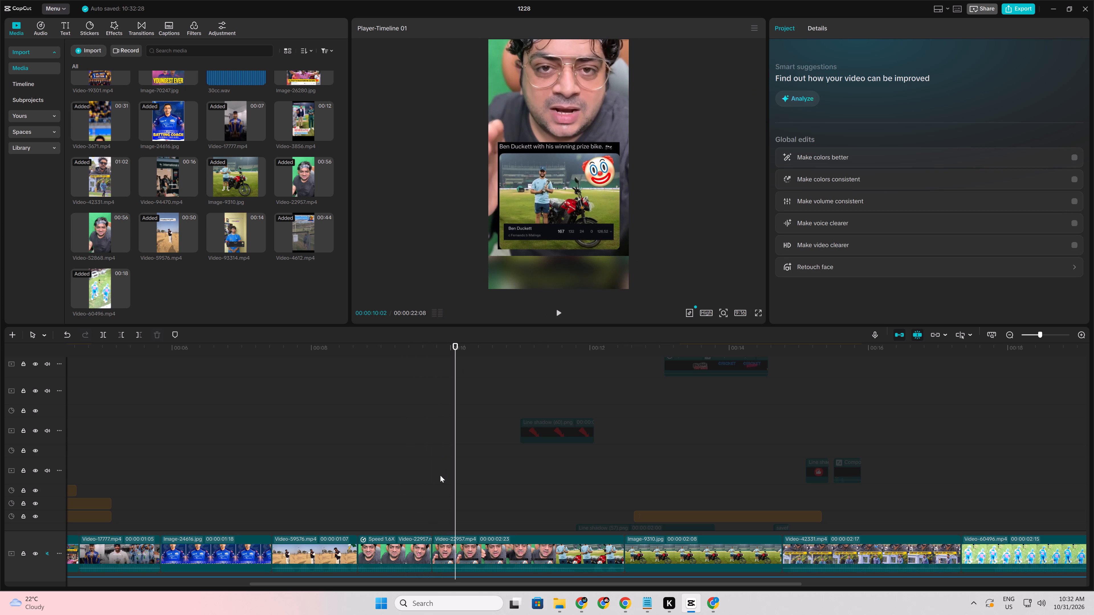
{"action": "key", "text": "space"}
{"action": "key", "text": "space"}
Add a transform keyframe to Video-22957 at 10:12, enlarge it to 127% at X -42, Y 1088 two frames further on, and preview it.
{"action": "left_click", "coordinate": [492, 544]}
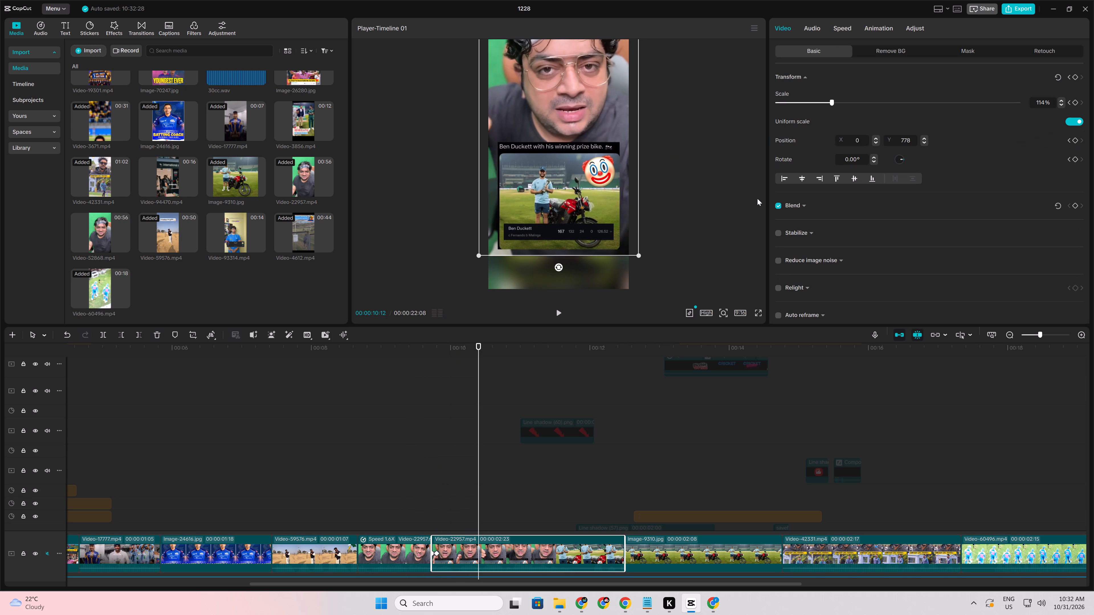
{"action": "left_click", "coordinate": [1077, 75]}
{"action": "key", "text": "Right"}
{"action": "key", "text": "Right"}
{"action": "left_click_drag", "start_coordinate": [639, 252], "coordinate": [671, 264]}
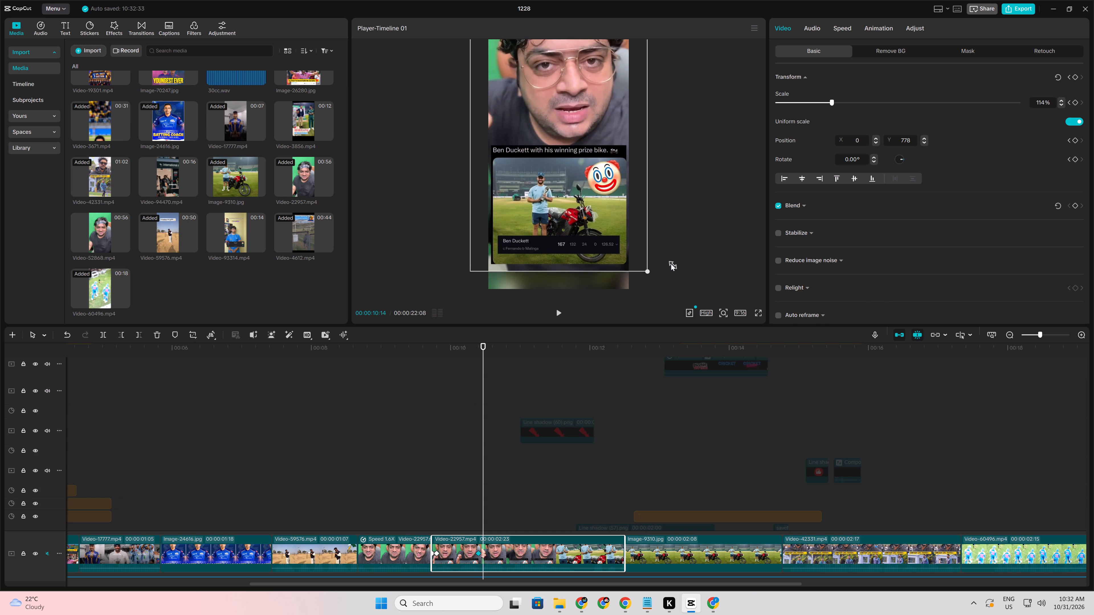
{"action": "left_click_drag", "start_coordinate": [671, 264], "coordinate": [671, 264]}
{"action": "left_click_drag", "start_coordinate": [619, 251], "coordinate": [617, 231]}
{"action": "left_click", "coordinate": [468, 508]}
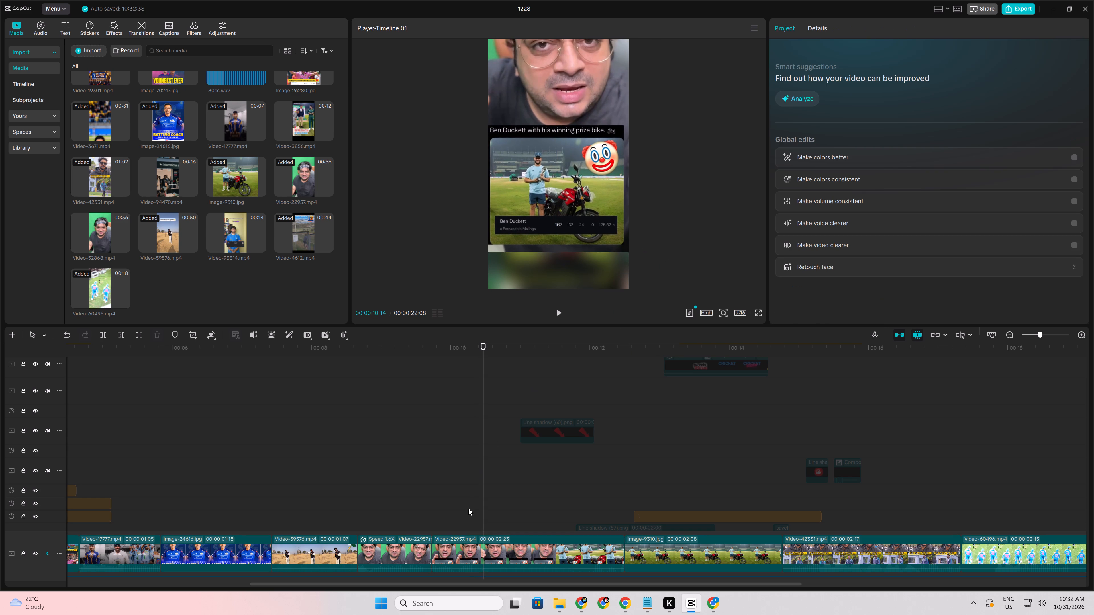
{"action": "key", "text": "space"}
{"action": "key", "text": "space"}
{"action": "key", "text": "space"}
{"action": "key", "text": "space"}
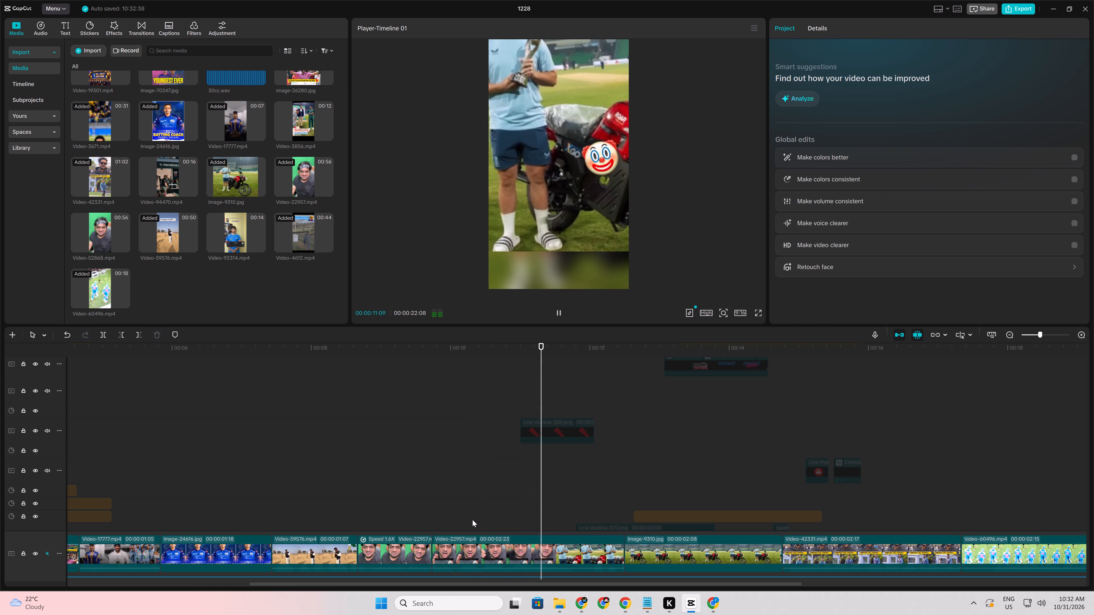
Add a transform keyframe to Video-22957 at 11:00, and at 11:02 set its scale to 110% and position to X 0, Y 567.
{"action": "left_click", "coordinate": [531, 525]}
{"action": "left_click_drag", "start_coordinate": [531, 525], "coordinate": [539, 526]}
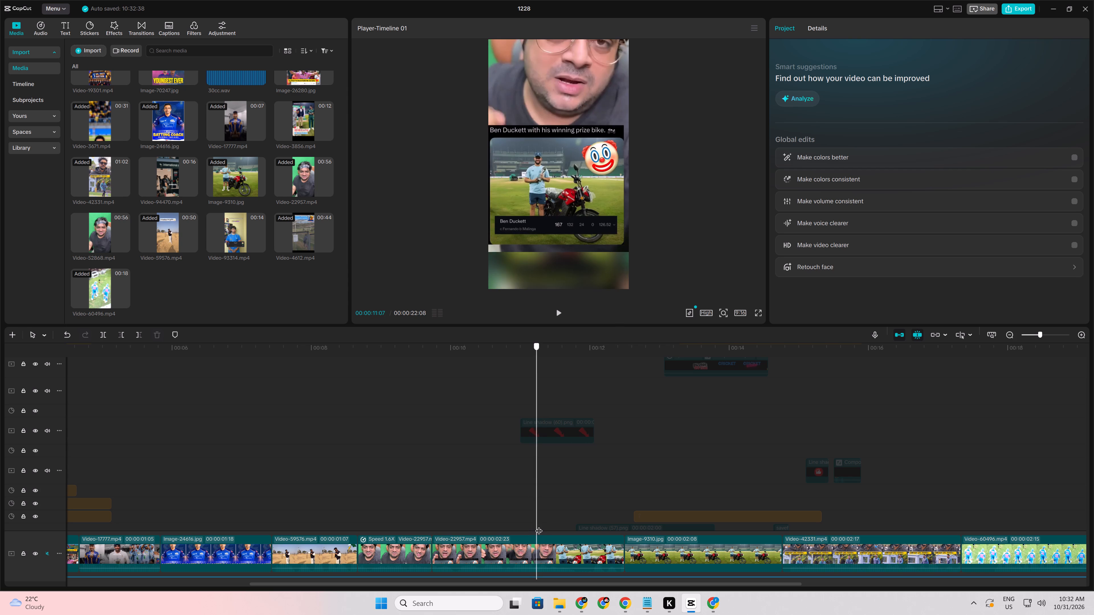
{"action": "left_click_drag", "start_coordinate": [539, 526], "coordinate": [539, 526]}
{"action": "left_click_drag", "start_coordinate": [539, 526], "coordinate": [518, 522]}
{"action": "left_click", "coordinate": [524, 555]}
{"action": "left_click", "coordinate": [1075, 79]}
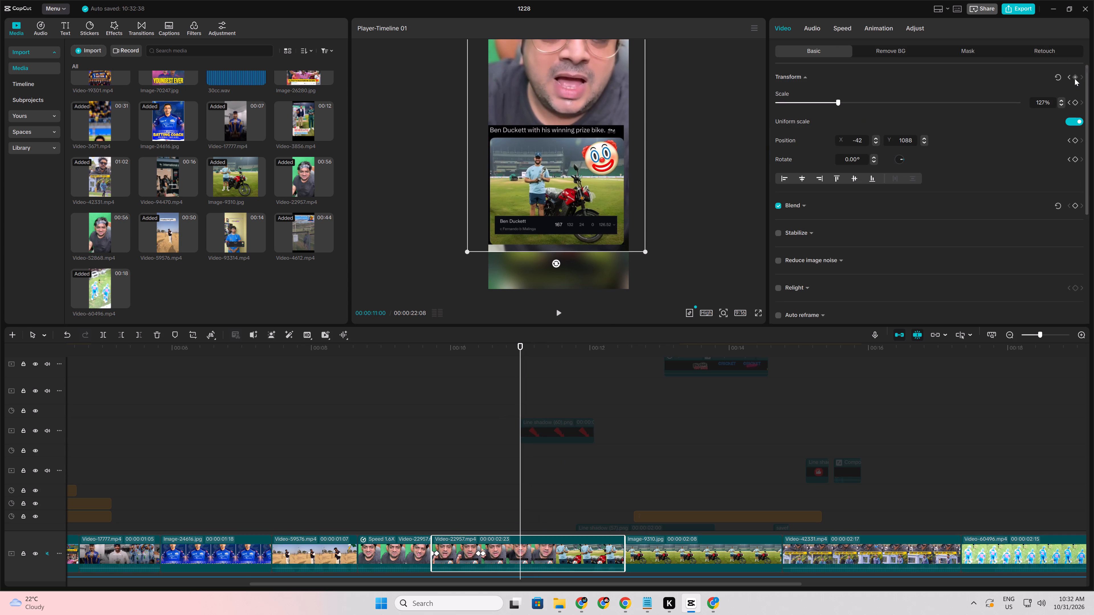
{"action": "key", "text": "Right"}
{"action": "key", "text": "Right"}
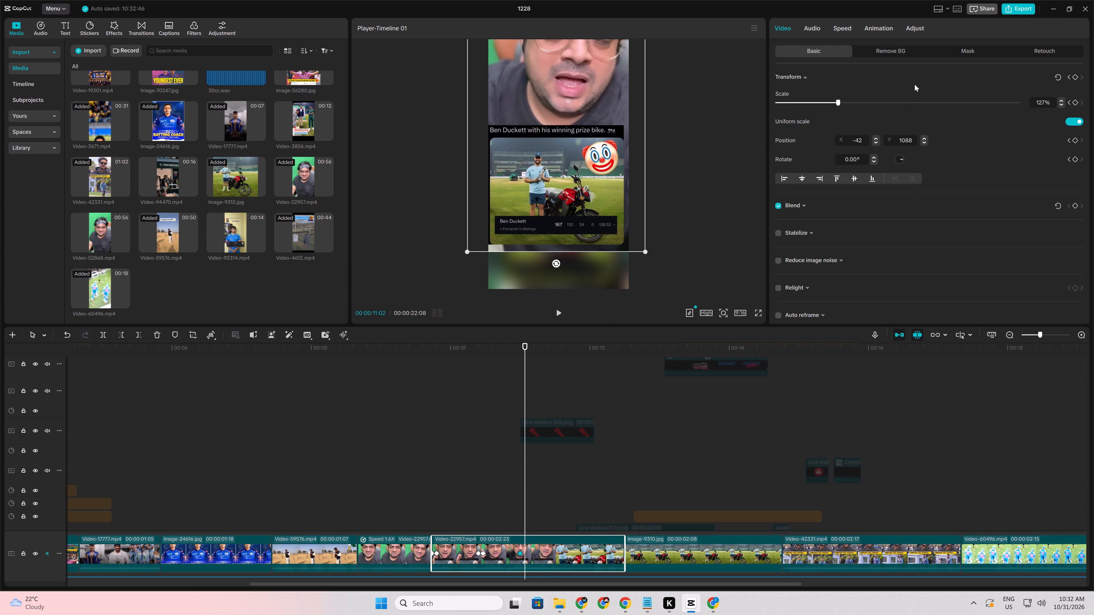
{"action": "double_click", "coordinate": [1036, 103]}
{"action": "type", "text": "110"}
{"action": "key", "text": "Return"}
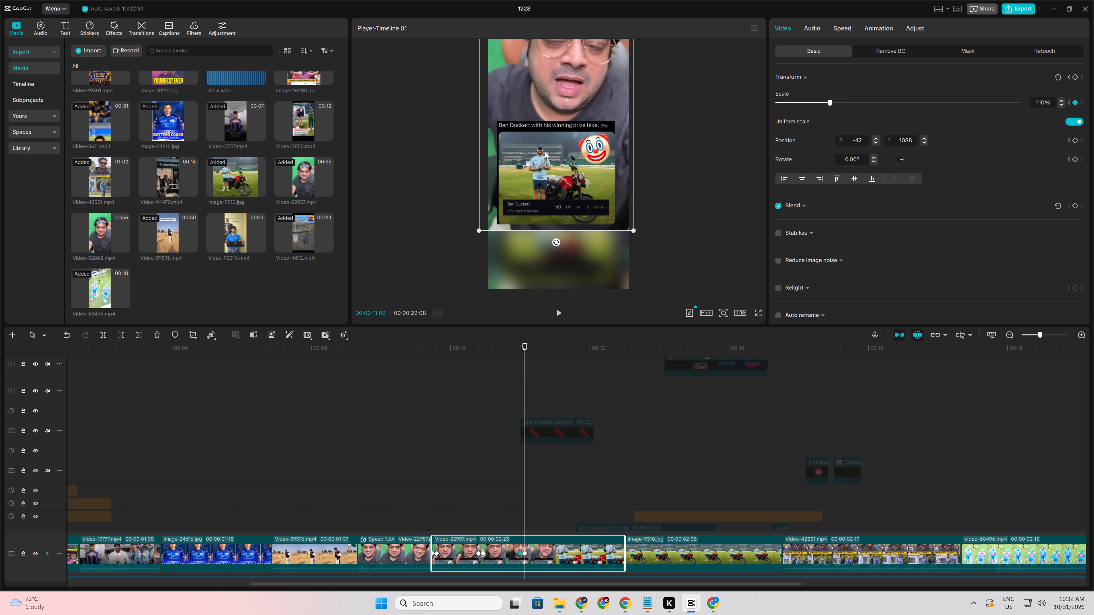
{"action": "left_click_drag", "start_coordinate": [545, 151], "coordinate": [549, 186]}
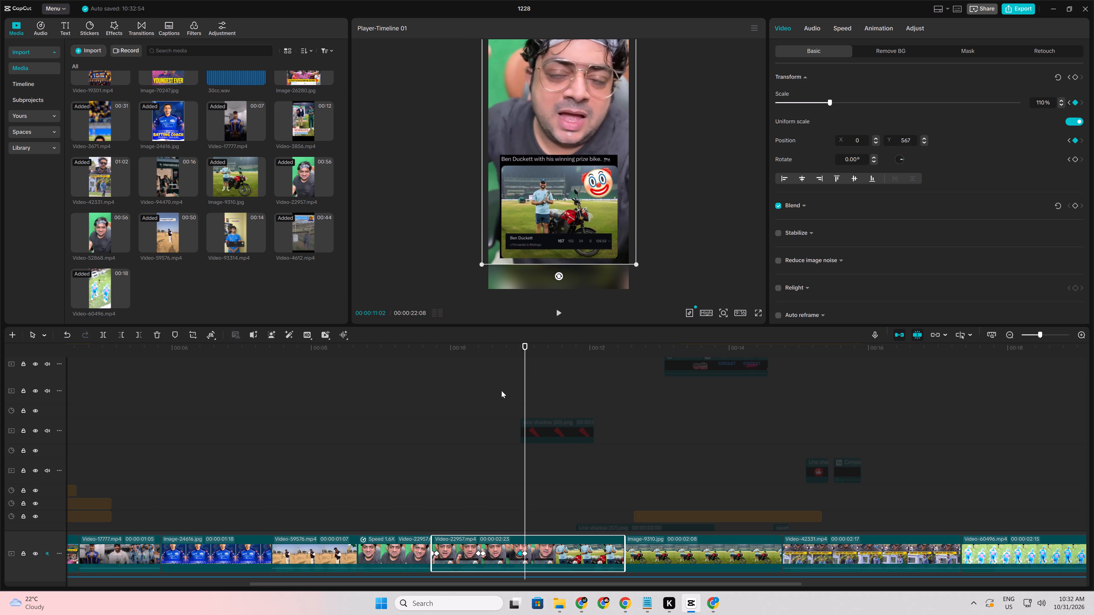
Preview the Video-22957 zoom, scale that clip down to 100% at 11:18, and play it back.
{"action": "left_click", "coordinate": [484, 513]}
{"action": "key", "text": "space"}
{"action": "key", "text": "space"}
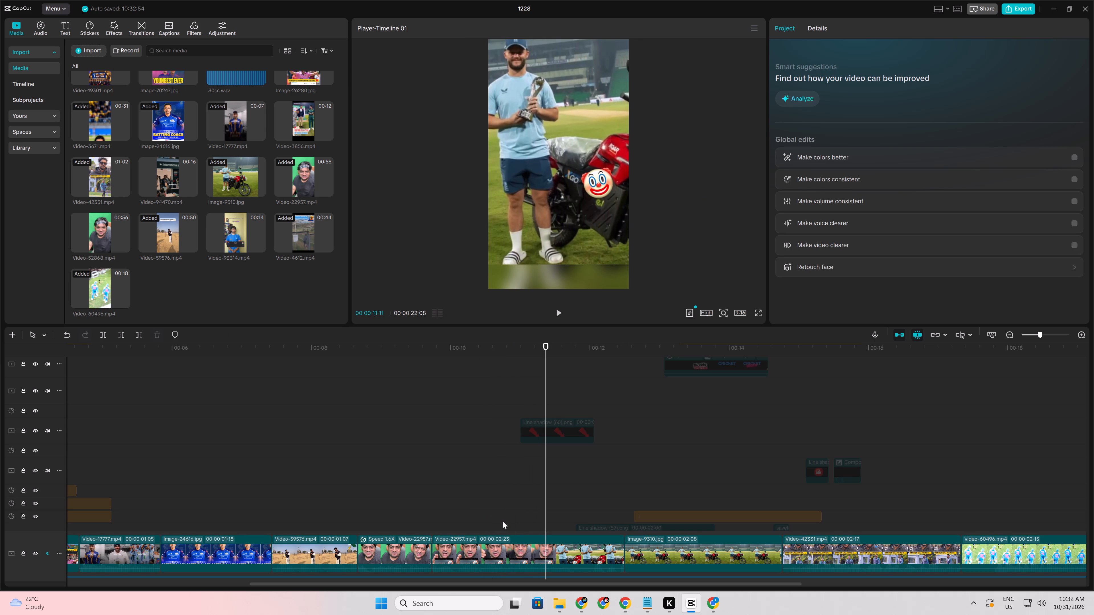
{"action": "left_click", "coordinate": [493, 523]}
{"action": "key", "text": "space"}
{"action": "key", "text": "space"}
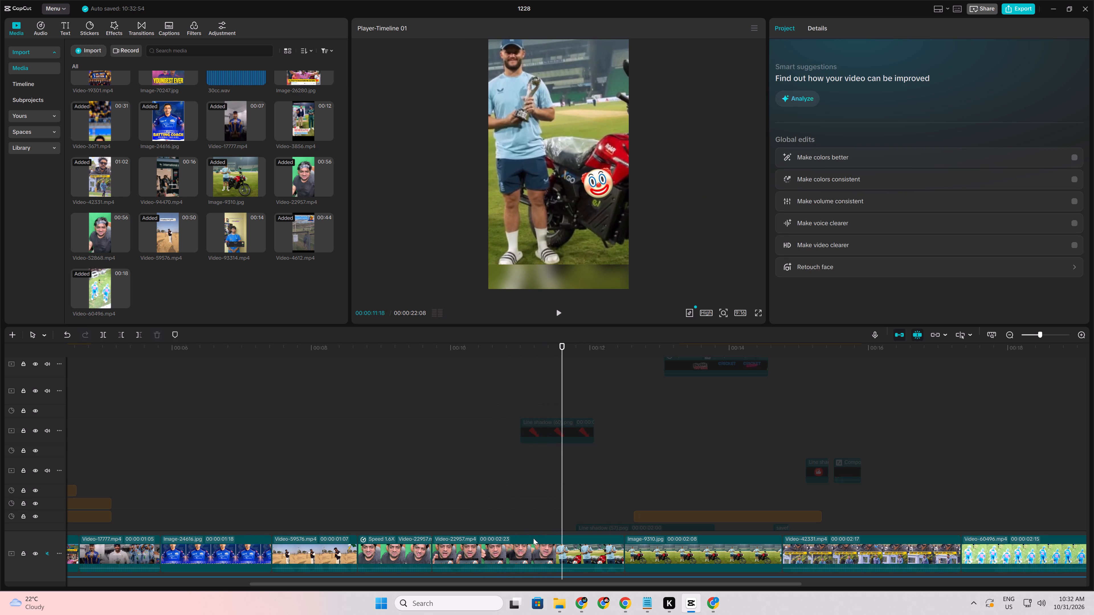
{"action": "left_click", "coordinate": [543, 555]}
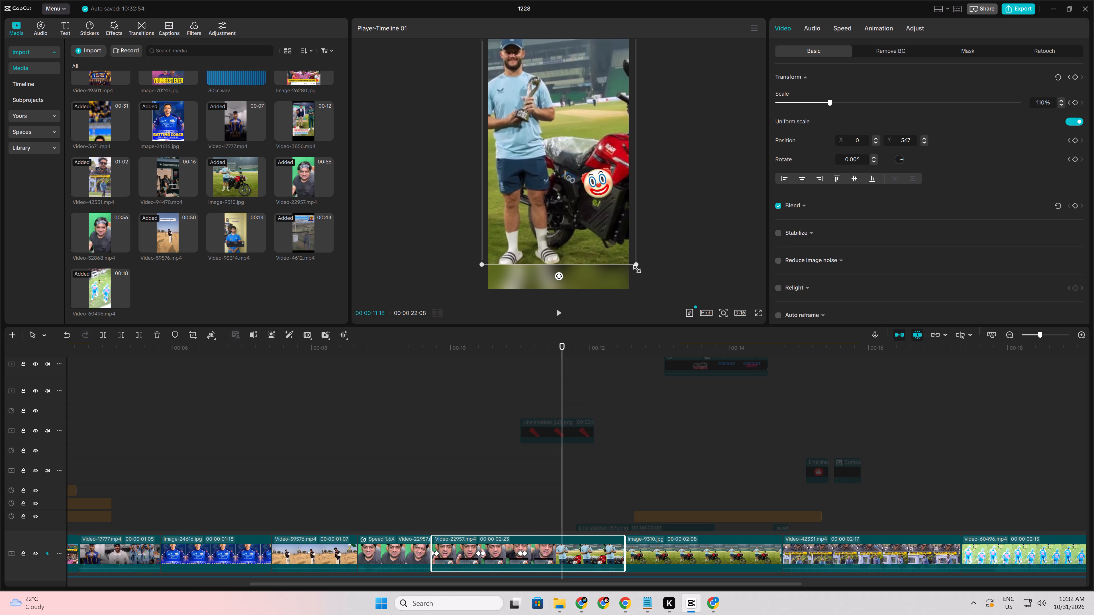
{"action": "left_click_drag", "start_coordinate": [634, 267], "coordinate": [615, 263]}
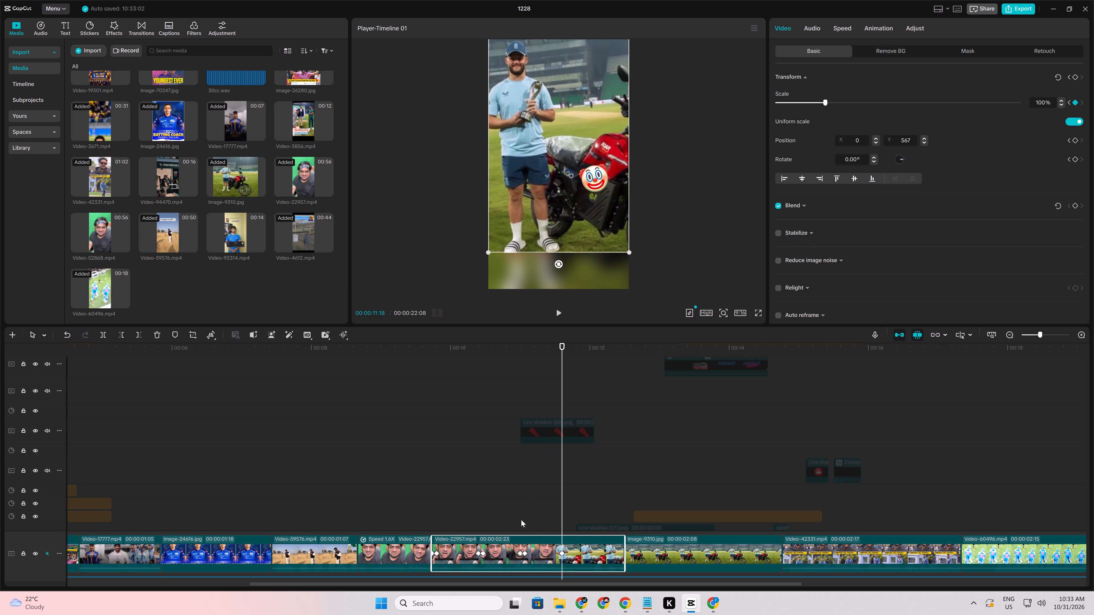
{"action": "left_click", "coordinate": [535, 530]}
{"action": "key", "text": "space"}
{"action": "key", "text": "space"}
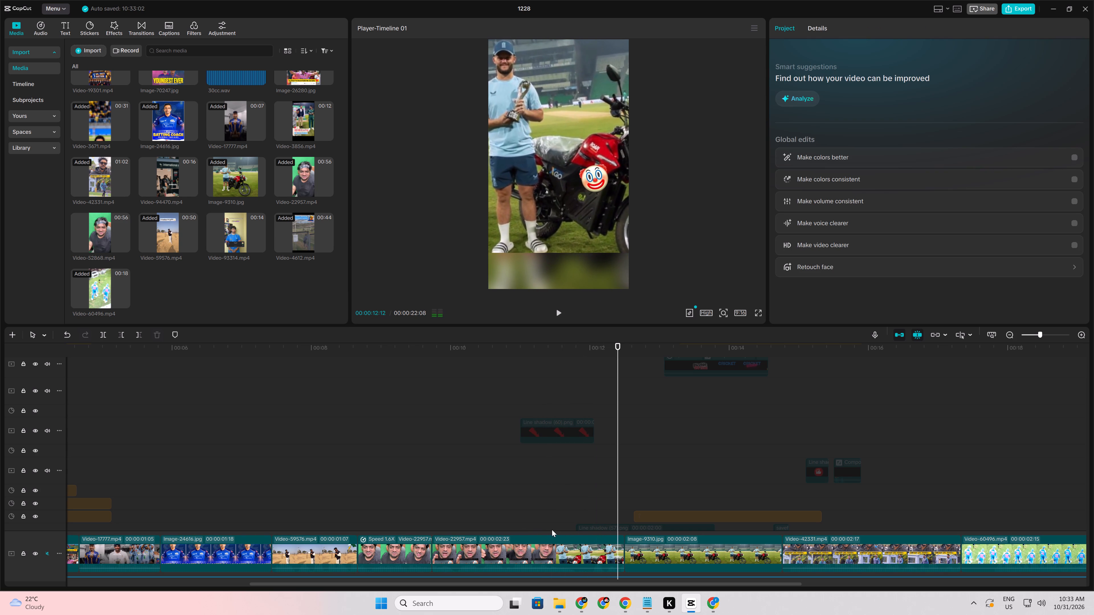
{"action": "key", "text": "space"}
Add a transform keyframe at the start of the Image-9310 clip at 12:15.
{"action": "left_click", "coordinate": [622, 503]}
{"action": "left_click_drag", "start_coordinate": [622, 503], "coordinate": [625, 501]}
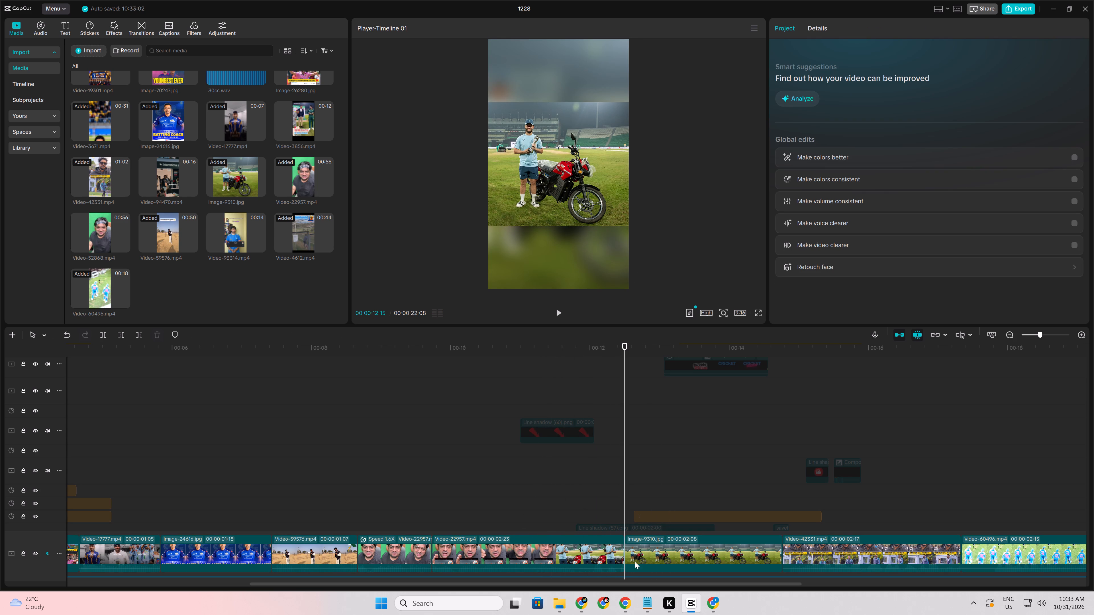
{"action": "left_click", "coordinate": [635, 563]}
{"action": "left_click", "coordinate": [1075, 77]}
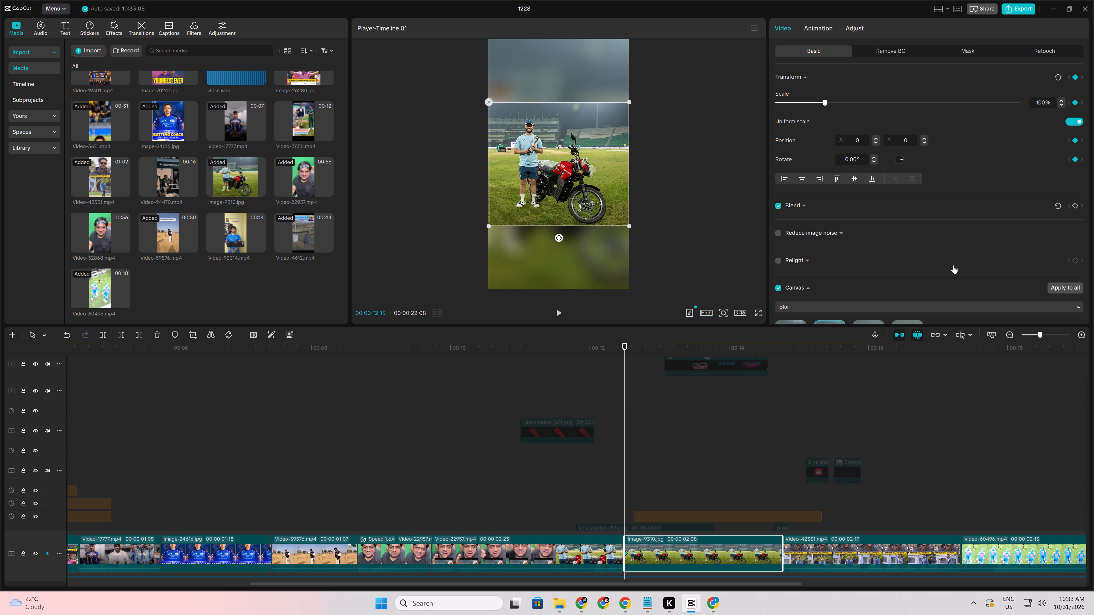
At 12:27, enlarge the Image-9310 picture to 143% and preview the zoom.
{"action": "left_click", "coordinate": [621, 489]}
{"action": "left_click_drag", "start_coordinate": [621, 489], "coordinate": [649, 486]}
{"action": "left_click", "coordinate": [652, 552]}
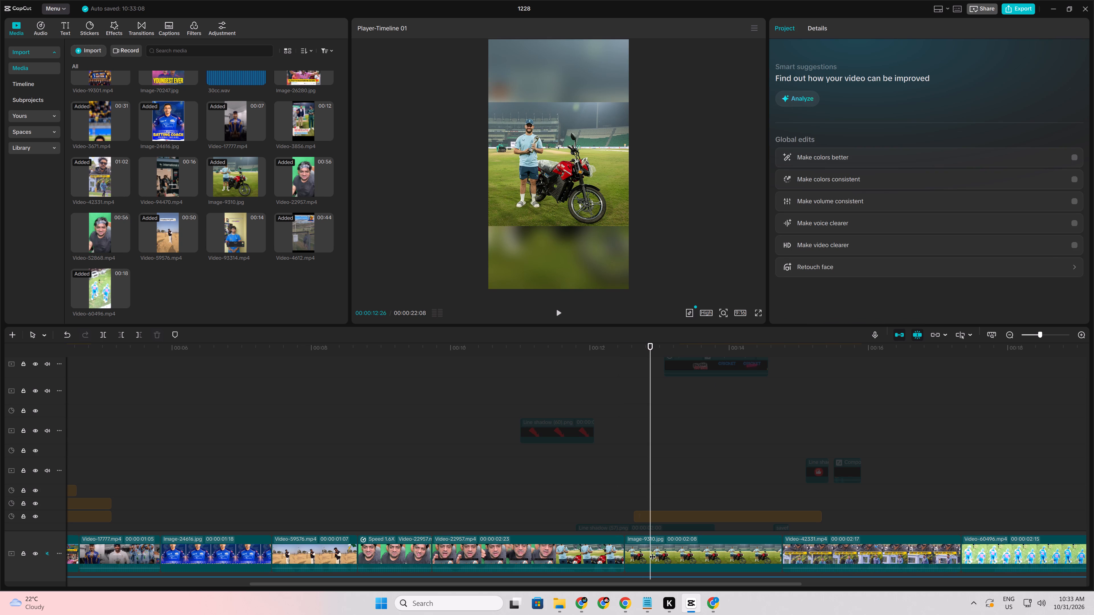
{"action": "left_click", "coordinate": [670, 552]}
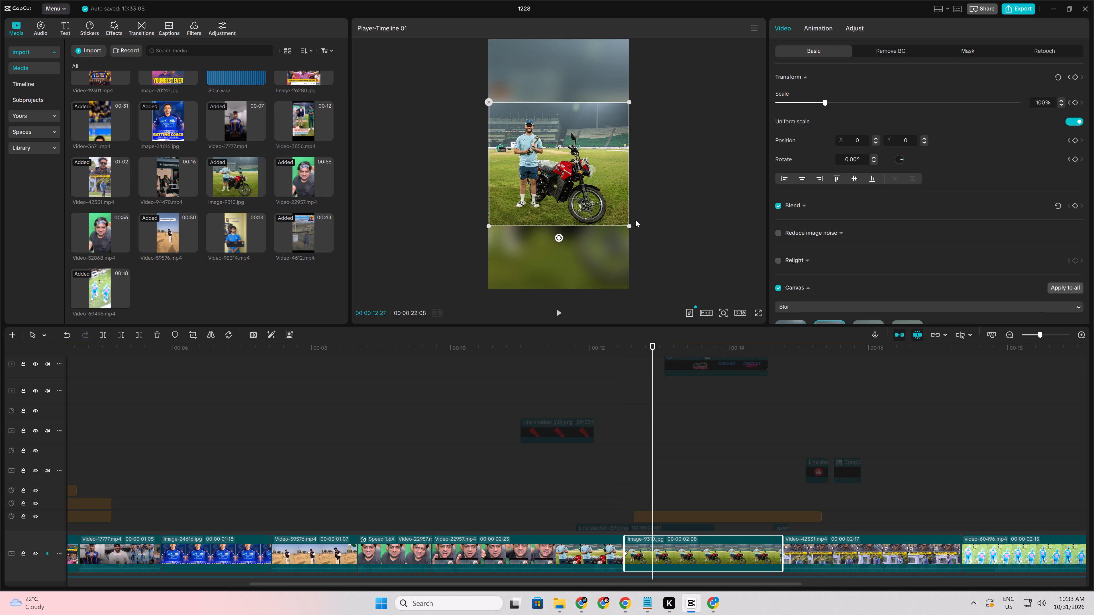
{"action": "left_click_drag", "start_coordinate": [627, 225], "coordinate": [672, 253]}
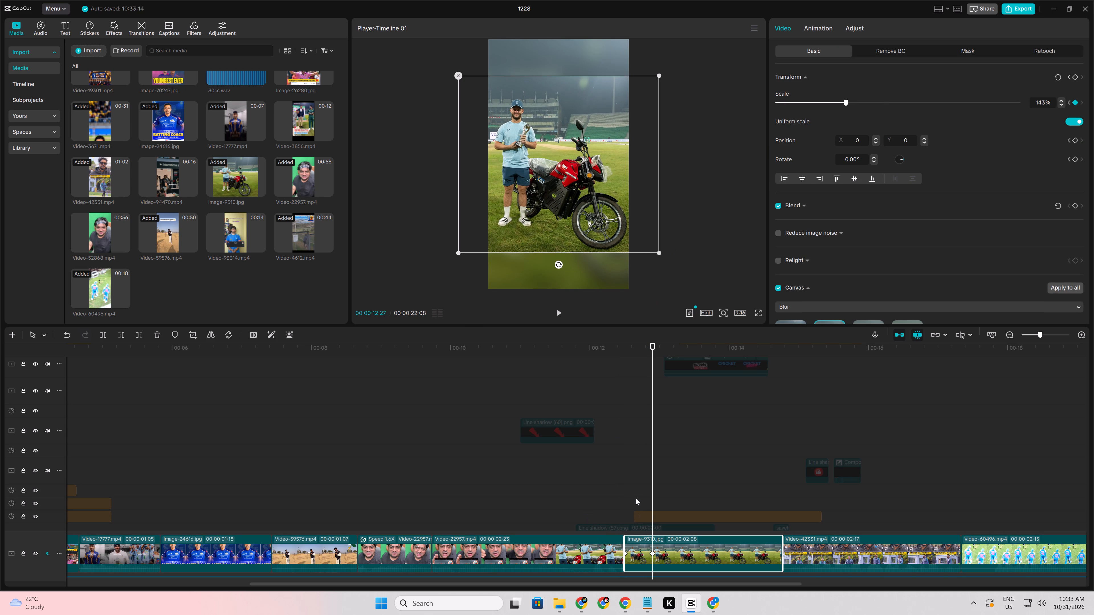
{"action": "left_click", "coordinate": [622, 495]}
{"action": "key", "text": "space"}
{"action": "key", "text": "space"}
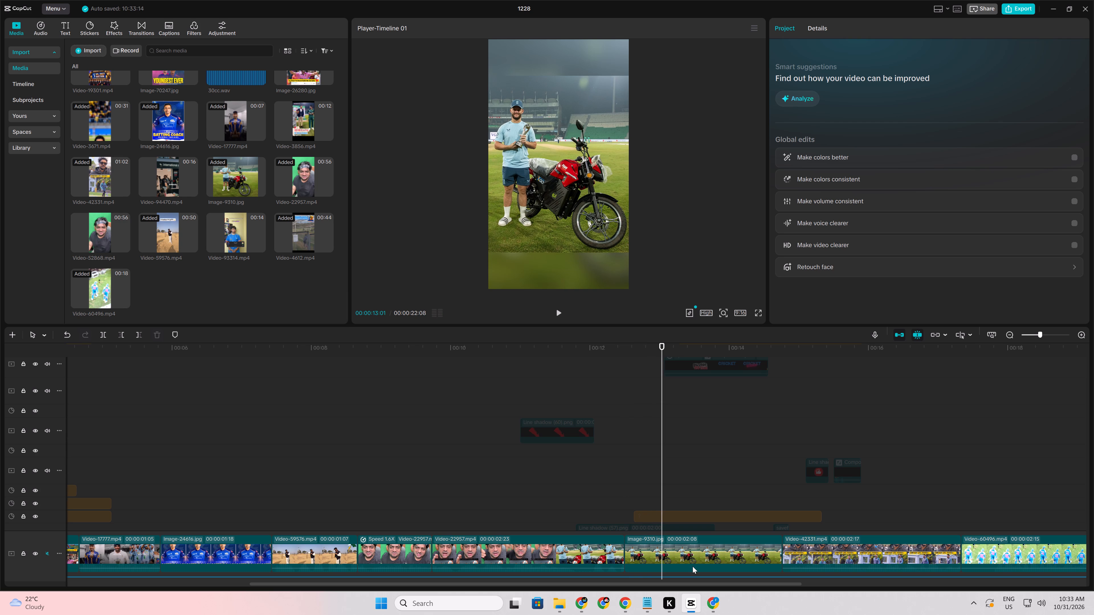
{"action": "key", "text": "space"}
{"action": "key", "text": "space"}
Add a transform keyframe to Image-9310 at 13:12, and at 13:24 shift the picture left to X -230.
{"action": "left_click", "coordinate": [693, 557]}
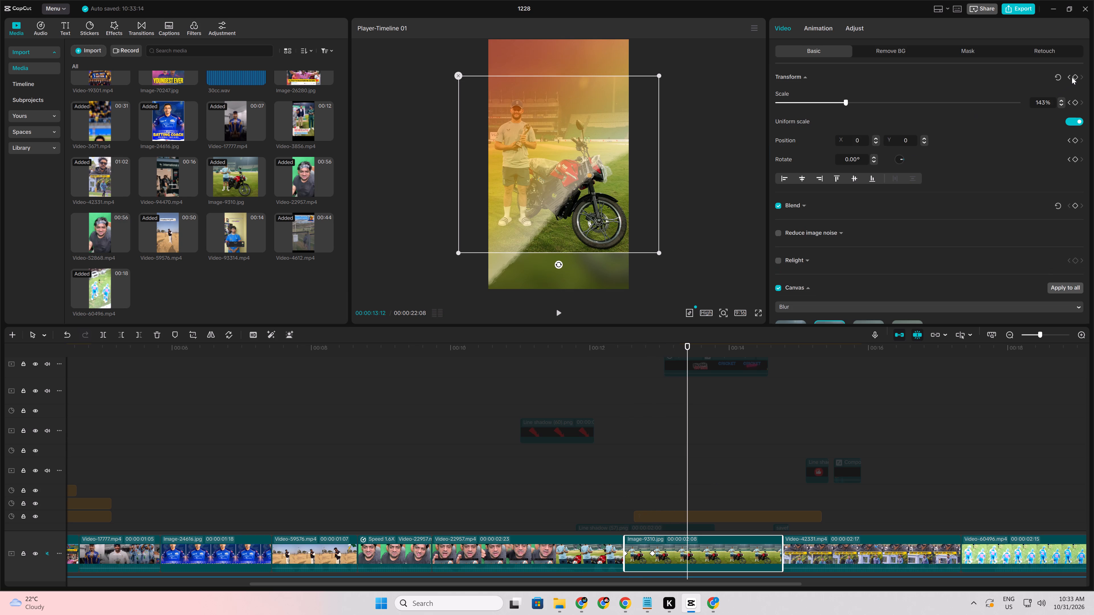
{"action": "left_click", "coordinate": [1077, 79]}
{"action": "key", "text": "Right"}
{"action": "key", "text": "Right"}
{"action": "key", "text": "Right"}
{"action": "key", "text": "Right"}
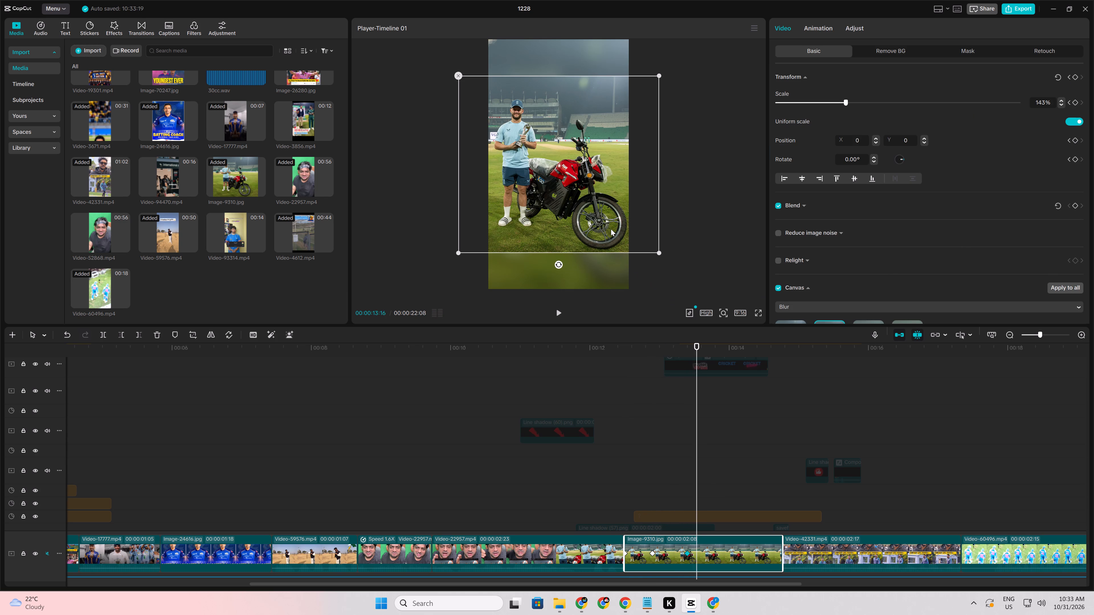
{"action": "key", "text": "Right"}
{"action": "key", "text": "Right"}
{"action": "key", "text": "Right"}
{"action": "key", "text": "Right"}
{"action": "key", "text": "Right"}
{"action": "key", "text": "Right"}
{"action": "key", "text": "Right"}
{"action": "key", "text": "Right"}
{"action": "left_click_drag", "start_coordinate": [579, 206], "coordinate": [564, 205]}
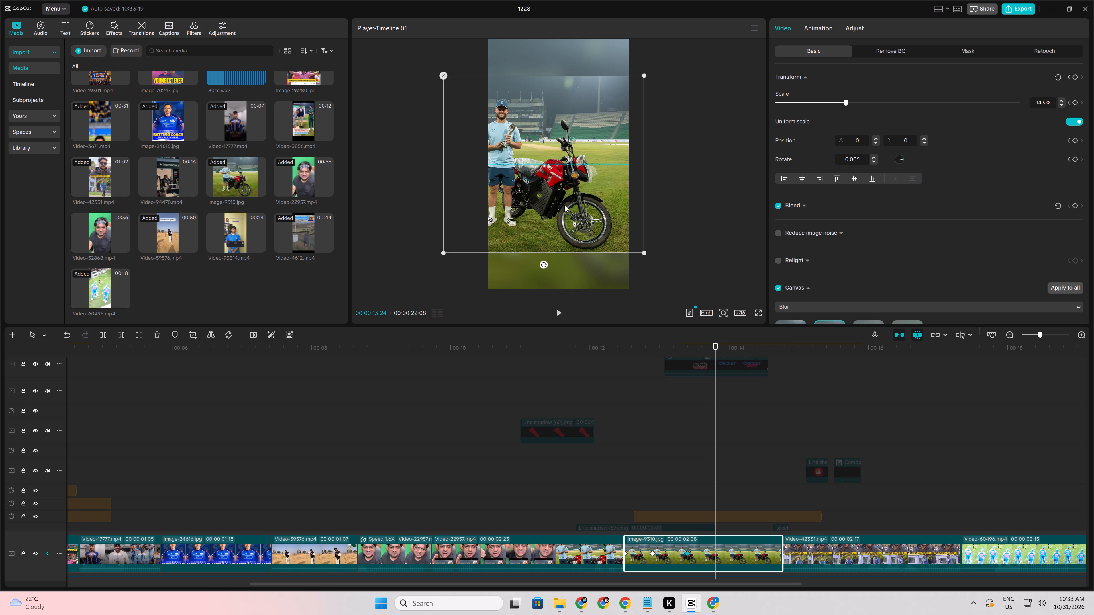
At 14:08, shift the Image-9310 picture right past centre and preview the whole clip's motion.
{"action": "key", "text": "Right"}
{"action": "key", "text": "Right"}
{"action": "key", "text": "Right"}
{"action": "key", "text": "Right"}
{"action": "key", "text": "Right"}
{"action": "key", "text": "Right"}
{"action": "key", "text": "Right"}
{"action": "key", "text": "Right"}
{"action": "key", "text": "Right"}
{"action": "key", "text": "Right"}
{"action": "key", "text": "Right"}
{"action": "key", "text": "Right"}
{"action": "key", "text": "Right"}
{"action": "key", "text": "Right"}
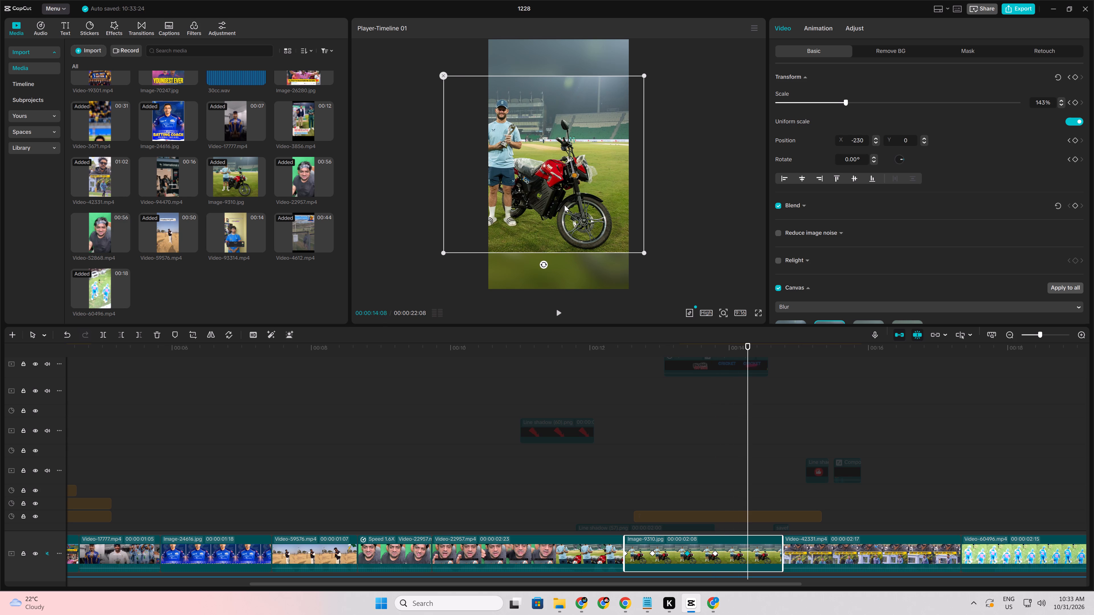
{"action": "left_click_drag", "start_coordinate": [564, 205], "coordinate": [591, 205]}
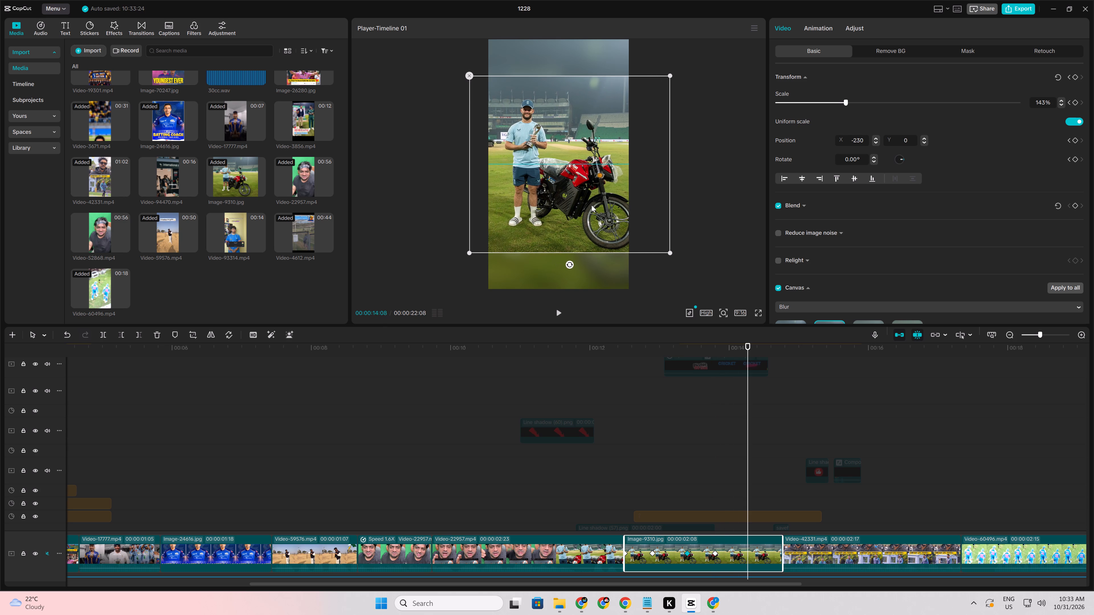
{"action": "left_click_drag", "start_coordinate": [591, 205], "coordinate": [597, 206]}
{"action": "left_click", "coordinate": [608, 477]}
{"action": "key", "text": "space"}
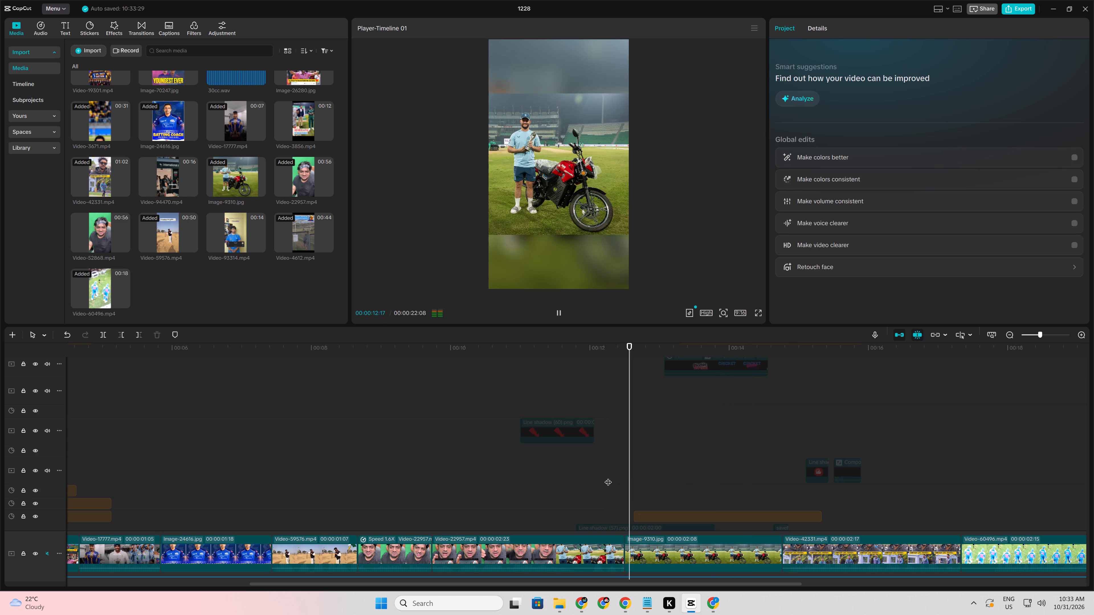
{"action": "key", "text": "space"}
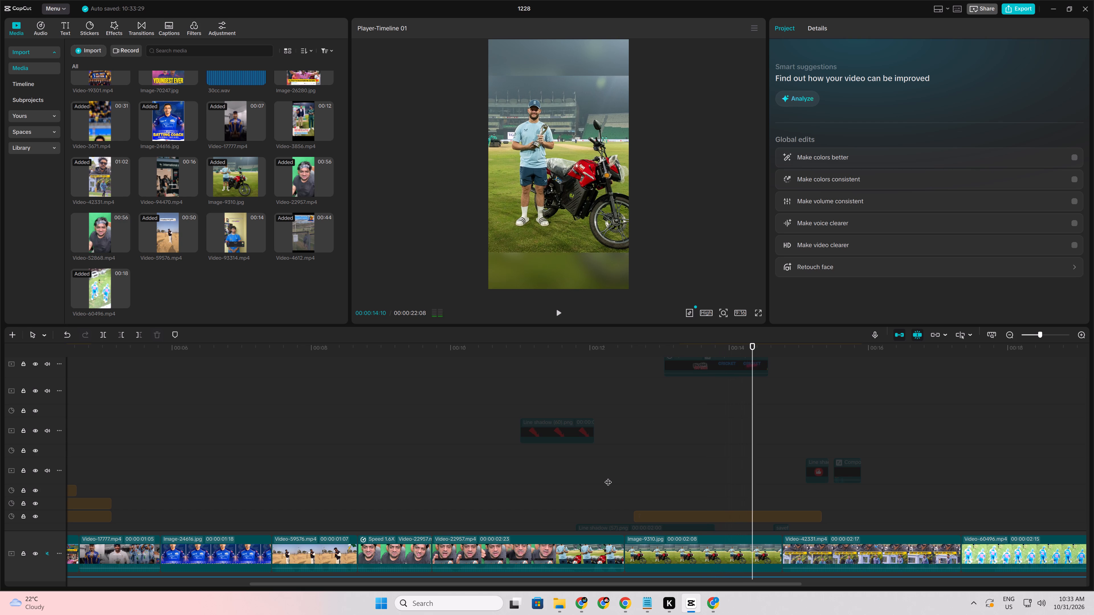
{"action": "key", "text": "space"}
{"action": "key", "text": "space"}
Play through the split-screen Video-42331 section and add a transform keyframe at the start of Video-60496 at 17:10.
{"action": "scroll", "coordinate": [758, 501], "scroll_direction": "down", "scroll_amount": 4}
{"action": "left_click", "coordinate": [781, 432]}
{"action": "left_click_drag", "start_coordinate": [781, 432], "coordinate": [784, 431]}
{"action": "key", "text": "space"}
{"action": "left_click_drag", "start_coordinate": [633, 584], "coordinate": [687, 589]}
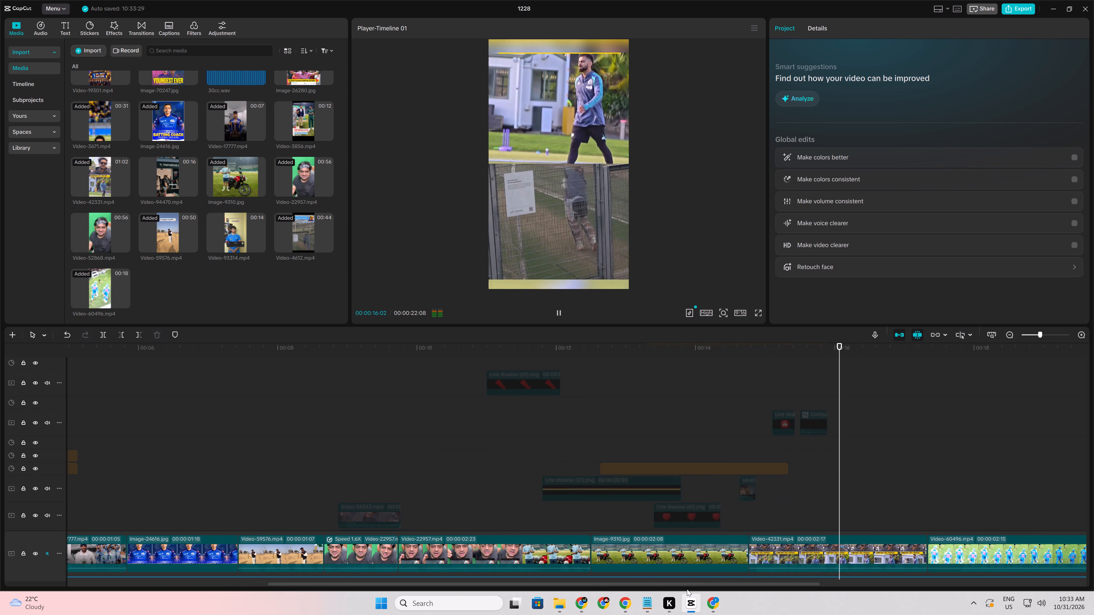
{"action": "left_click_drag", "start_coordinate": [687, 589], "coordinate": [776, 601]}
{"action": "scroll", "coordinate": [755, 585], "scroll_direction": "down", "scroll_amount": 4}
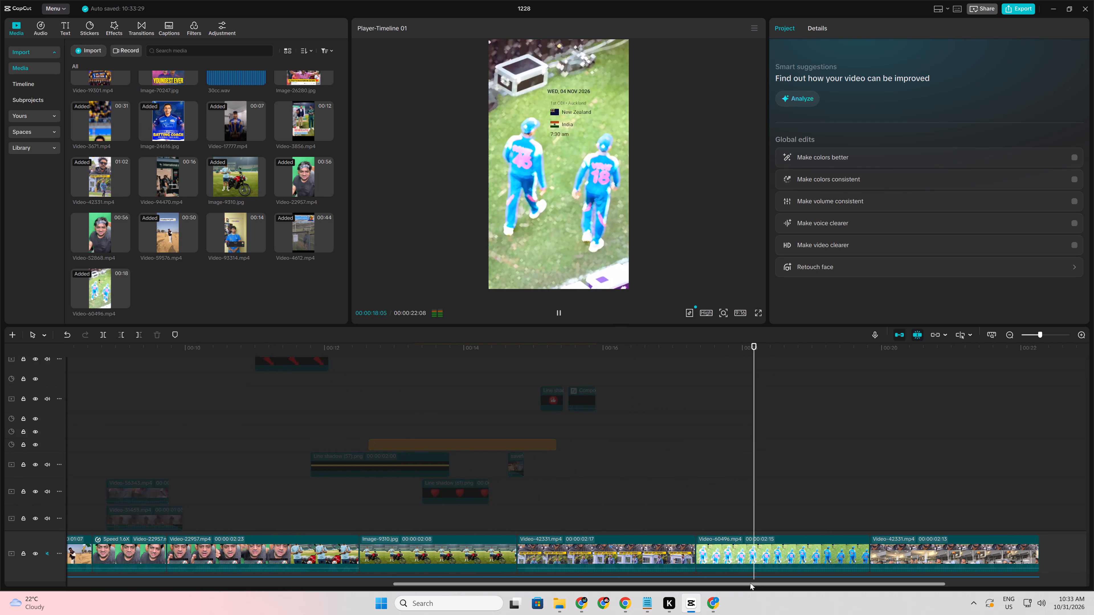
{"action": "left_click", "coordinate": [671, 465]}
{"action": "left_click_drag", "start_coordinate": [671, 465], "coordinate": [699, 470]}
{"action": "left_click", "coordinate": [713, 538]}
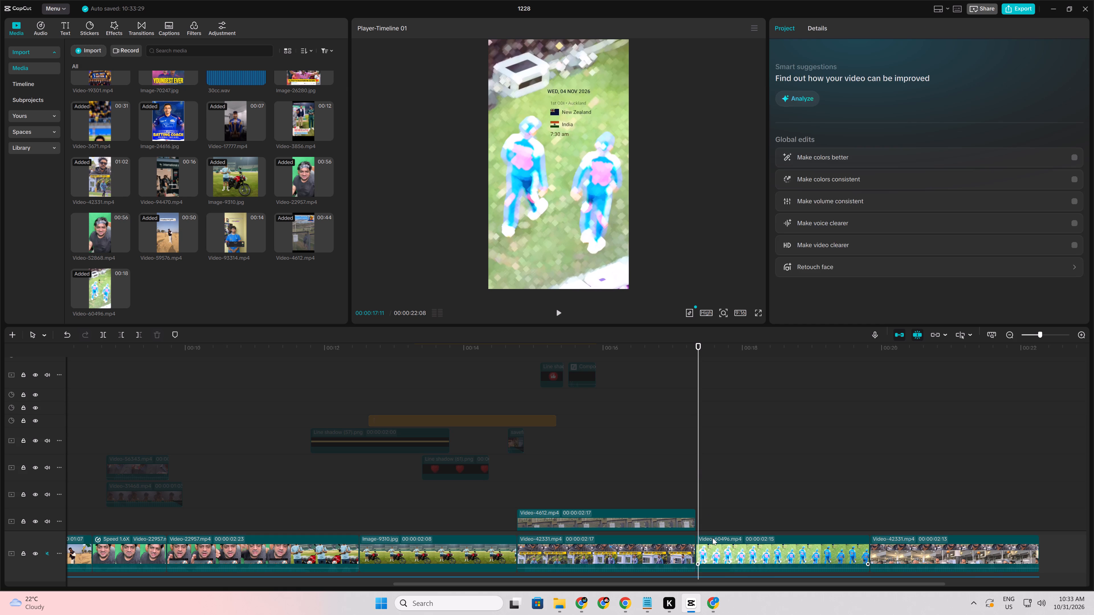
{"action": "scroll", "coordinate": [713, 538], "scroll_direction": "down", "scroll_amount": 4}
{"action": "key", "text": "Left"}
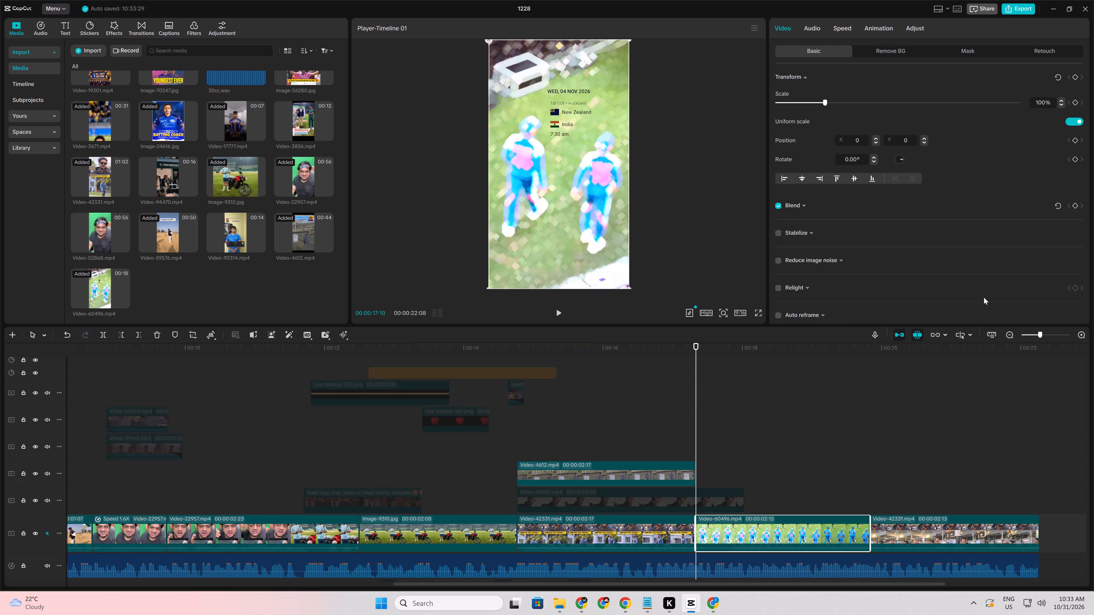
{"action": "left_click", "coordinate": [1074, 79]}
At 17:14, enlarge Video-60496 to 133%, move it to X -173, Y -215, and preview it.
{"action": "key", "text": "Right"}
{"action": "key", "text": "Right"}
{"action": "key", "text": "Right"}
{"action": "key", "text": "Right"}
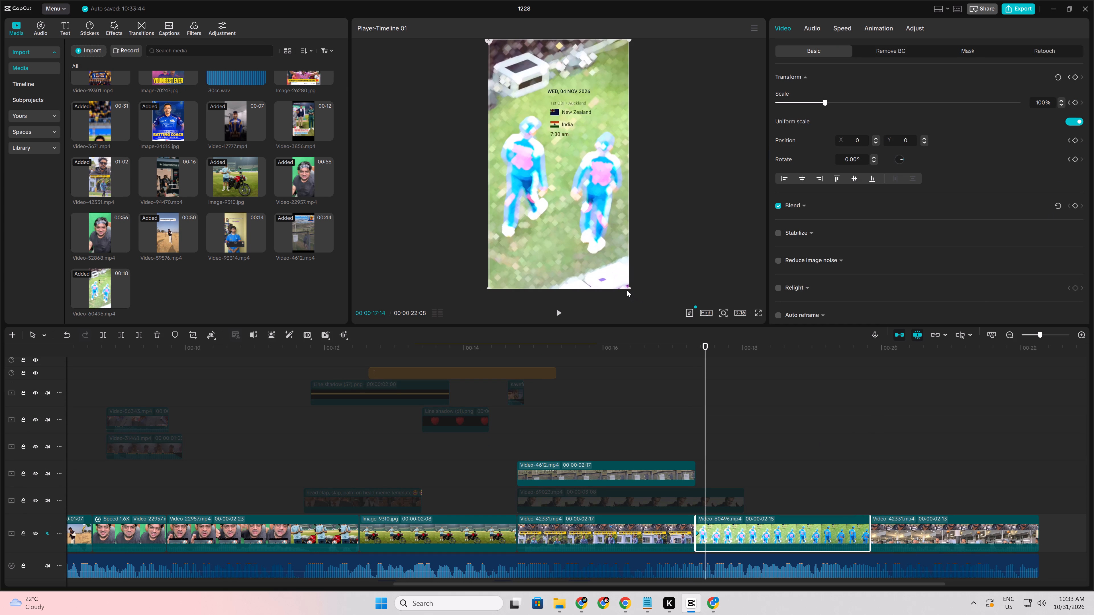
{"action": "left_click_drag", "start_coordinate": [631, 288], "coordinate": [673, 344]}
{"action": "left_click_drag", "start_coordinate": [606, 258], "coordinate": [593, 268]}
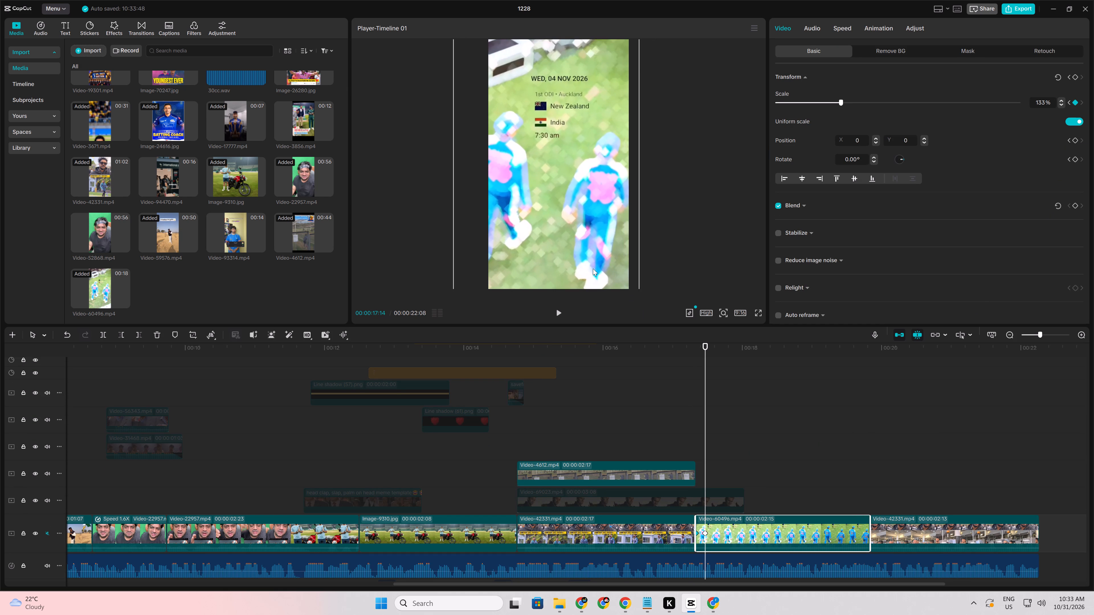
{"action": "left_click_drag", "start_coordinate": [593, 268], "coordinate": [595, 272]}
{"action": "left_click", "coordinate": [678, 430]}
{"action": "key", "text": "space"}
{"action": "key", "text": "space"}
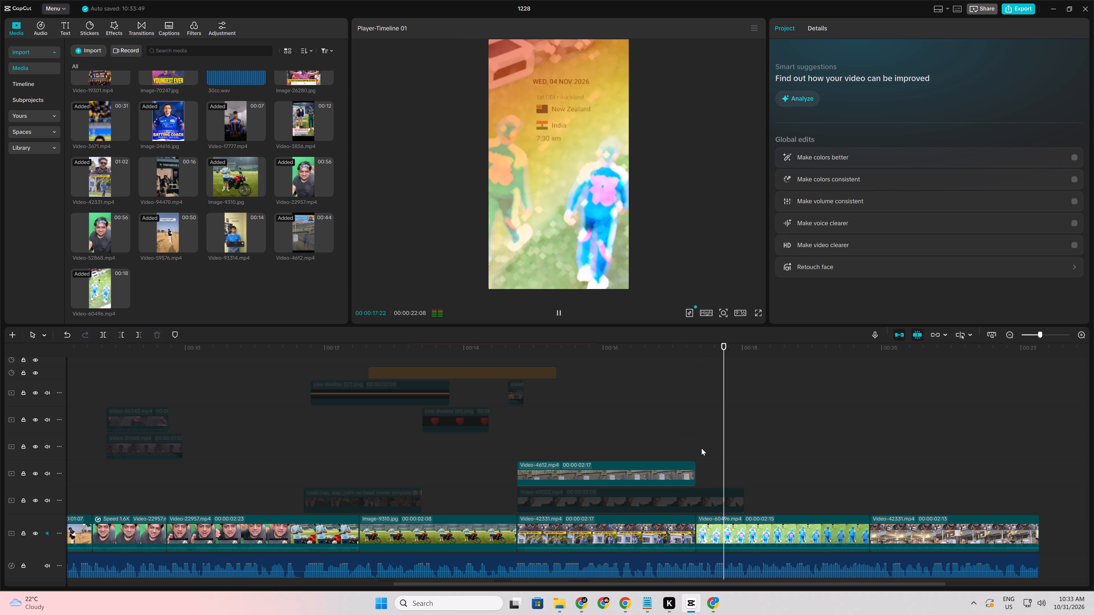
Add a transform keyframe to Video-60496 at 17:24, enlarge it to 168% at X -617, Y -1077 at 17:27, and preview it.
{"action": "left_click", "coordinate": [766, 530]}
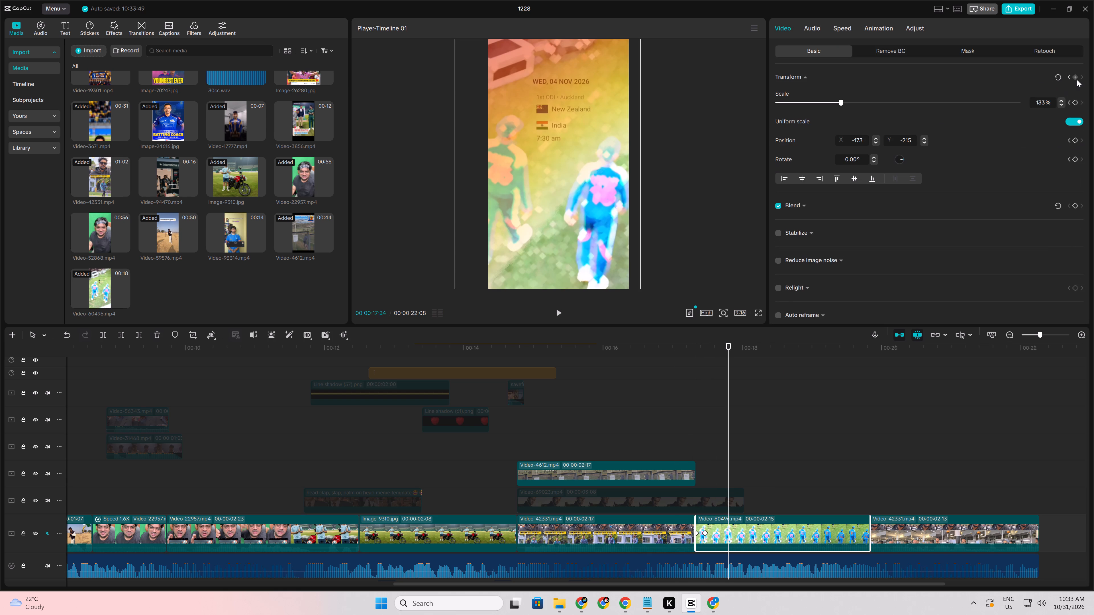
{"action": "left_click", "coordinate": [1077, 80]}
{"action": "key", "text": "Right"}
{"action": "key", "text": "Right"}
{"action": "key", "text": "Right"}
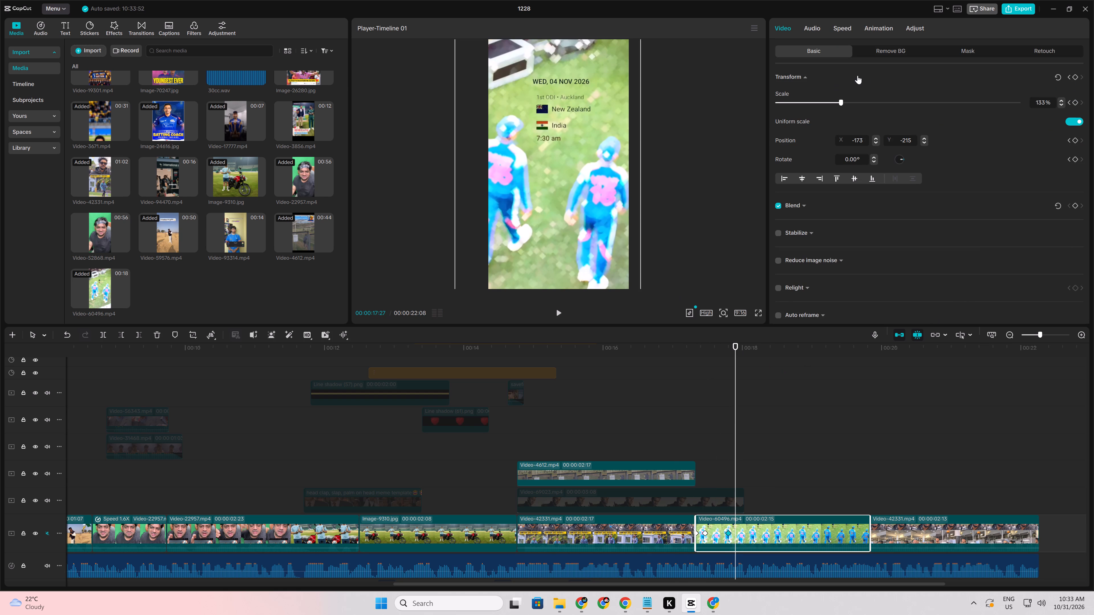
{"action": "left_click_drag", "start_coordinate": [847, 102], "coordinate": [858, 101]}
{"action": "left_click_drag", "start_coordinate": [590, 110], "coordinate": [561, 166]}
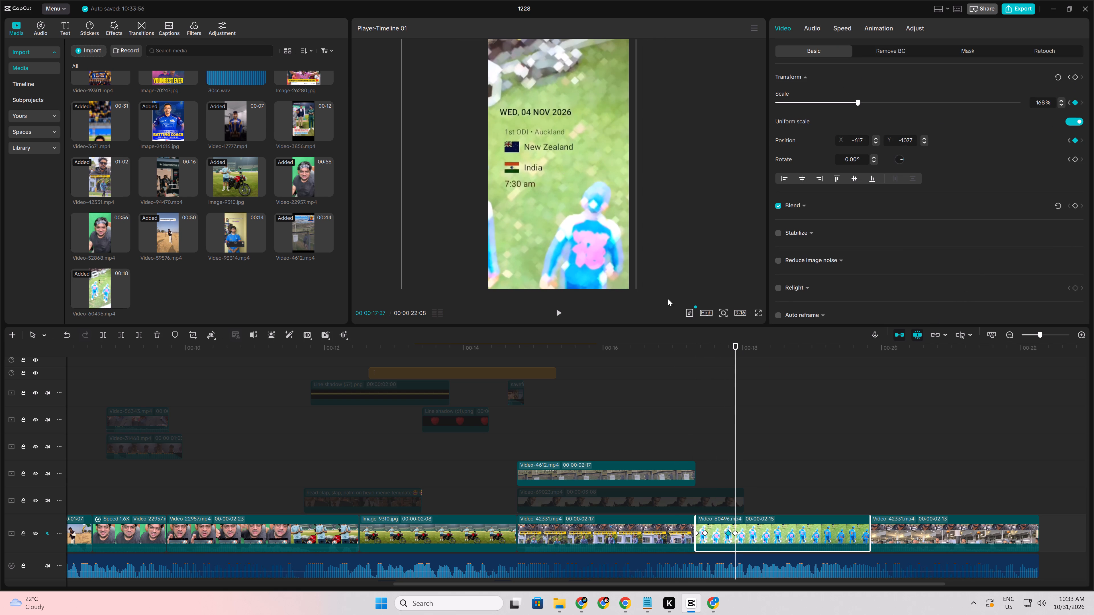
{"action": "left_click", "coordinate": [691, 422]}
{"action": "key", "text": "space"}
{"action": "key", "text": "space"}
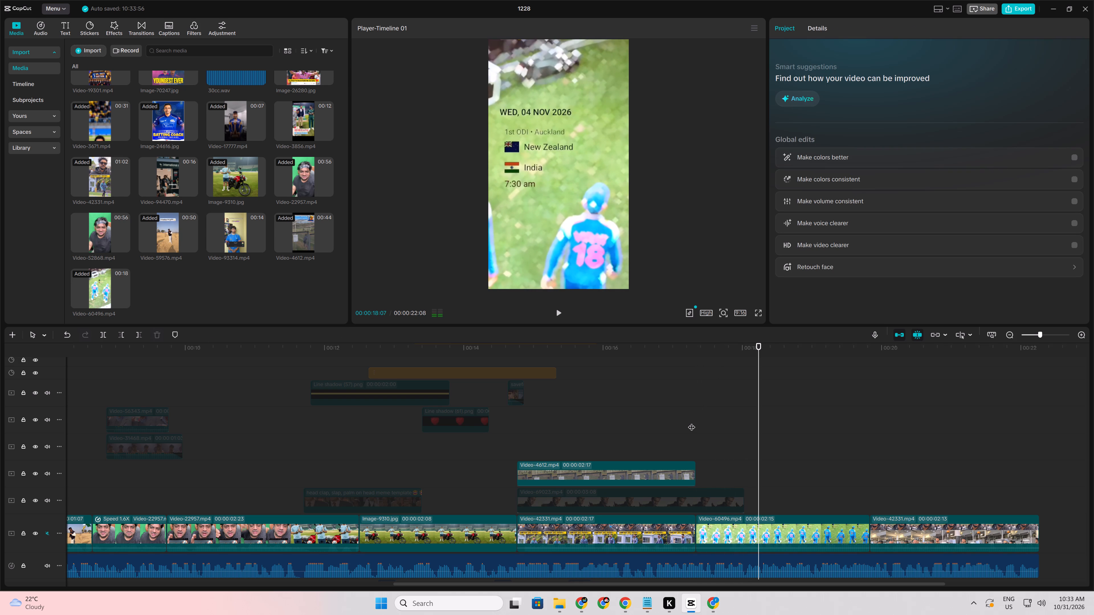
{"action": "key", "text": "space"}
{"action": "key", "text": "space"}
Add a transform keyframe to Video-60496 at 18:23, and at 18:27 set its scale to 100% and position to X 0, Y 0.
{"action": "left_click", "coordinate": [804, 534]}
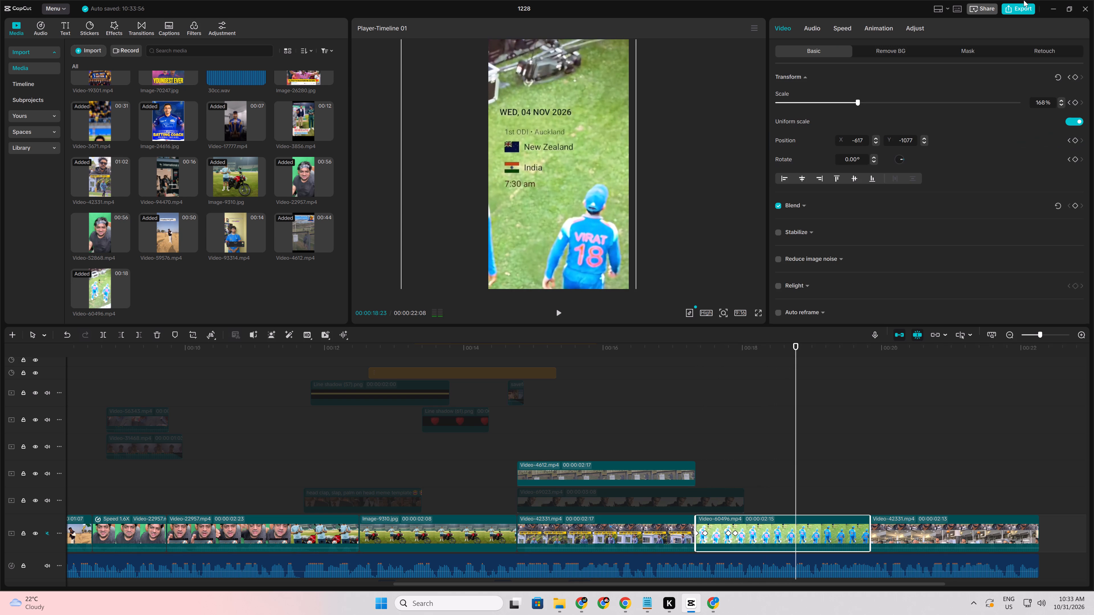
{"action": "left_click", "coordinate": [1074, 78]}
{"action": "key", "text": "Right"}
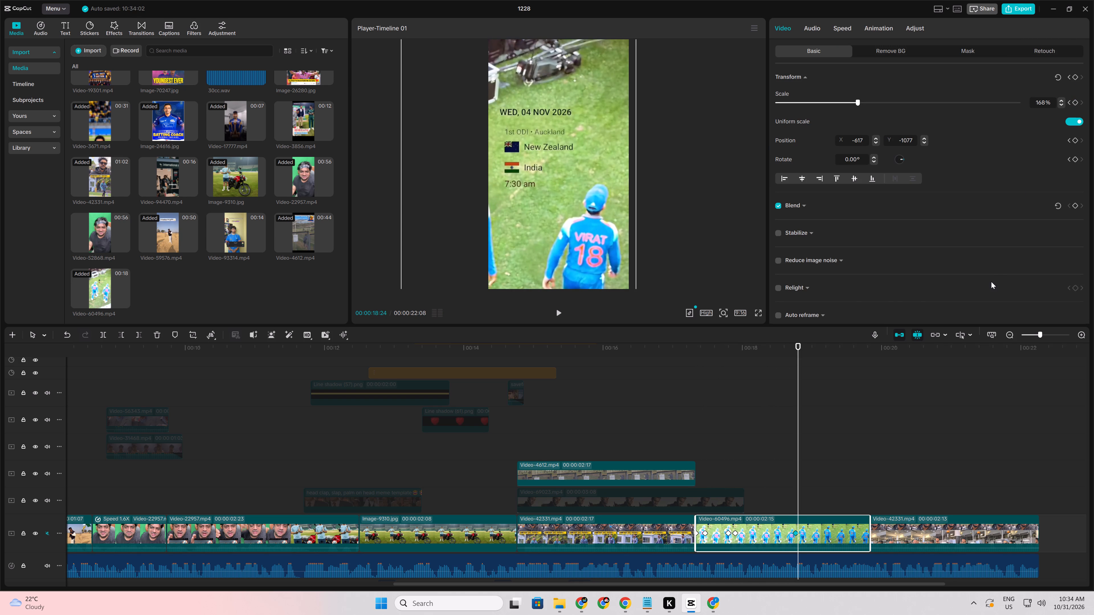
{"action": "key", "text": "Right"}
{"action": "key", "text": "Right"}
{"action": "key", "text": "Right"}
{"action": "double_click", "coordinate": [1044, 103]}
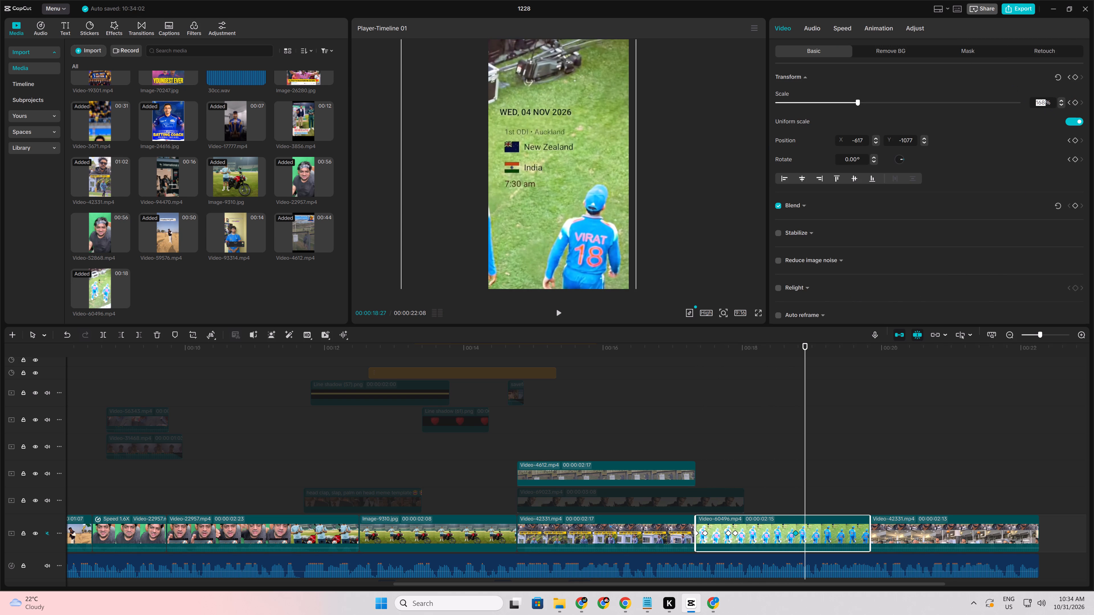
{"action": "type", "text": "100"}
{"action": "key", "text": "Return"}
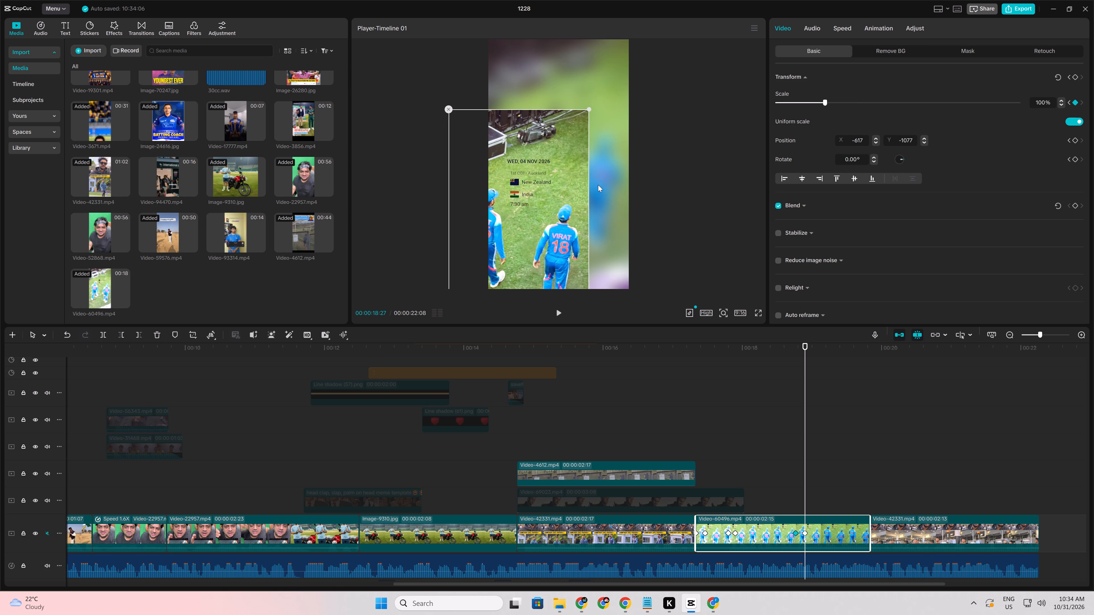
{"action": "left_click_drag", "start_coordinate": [536, 194], "coordinate": [575, 122]}
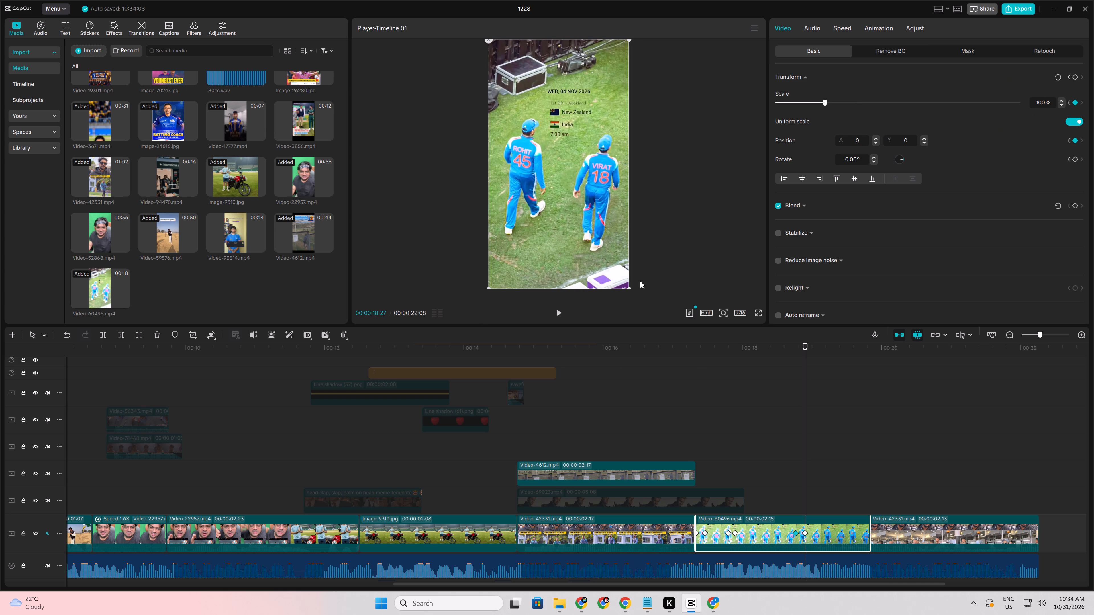
Preview the end of Video-60496 and add a transform keyframe at the start of the final Video-42331 clip at 19:25.
{"action": "left_click", "coordinate": [757, 458]}
{"action": "key", "text": "space"}
{"action": "key", "text": "space"}
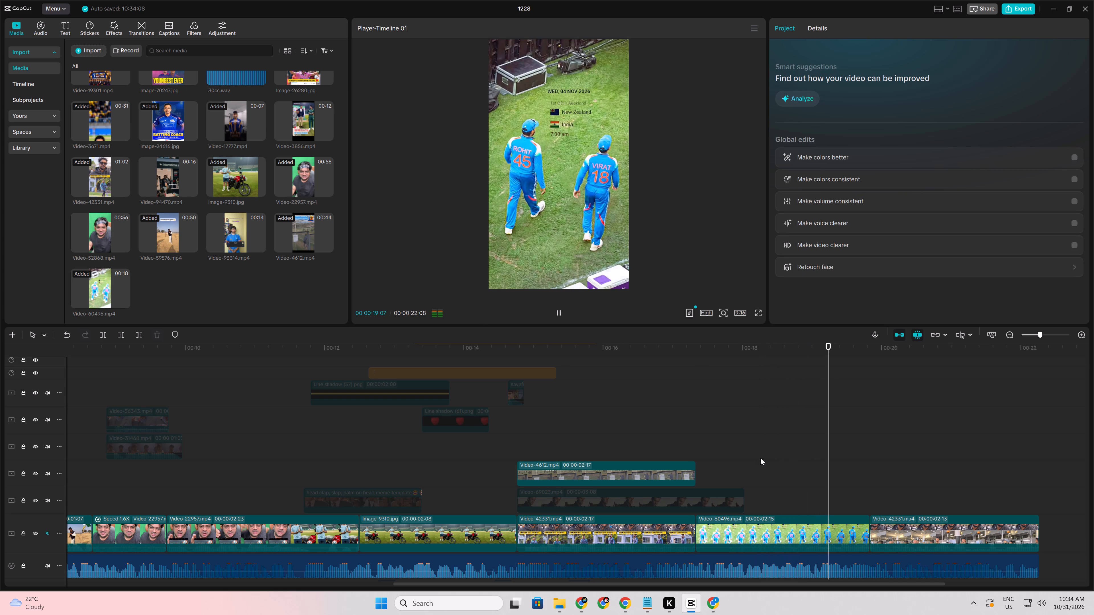
{"action": "key", "text": "space"}
{"action": "scroll", "coordinate": [803, 493], "scroll_direction": "down", "scroll_amount": 4}
{"action": "key", "text": "space"}
{"action": "left_click", "coordinate": [863, 407]}
{"action": "left_click_drag", "start_coordinate": [863, 407], "coordinate": [869, 407]}
{"action": "key", "text": "space"}
{"action": "left_click_drag", "start_coordinate": [621, 587], "coordinate": [797, 614]}
{"action": "left_click", "coordinate": [856, 553]}
{"action": "left_click_drag", "start_coordinate": [856, 553], "coordinate": [870, 555]}
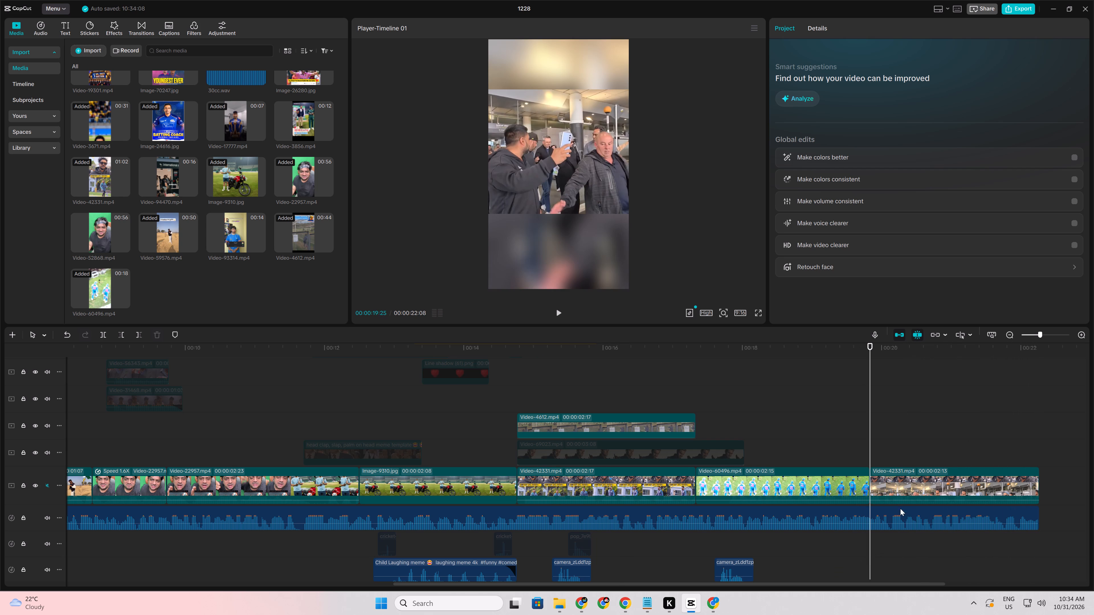
{"action": "left_click", "coordinate": [903, 476]}
{"action": "left_click", "coordinate": [1076, 78]}
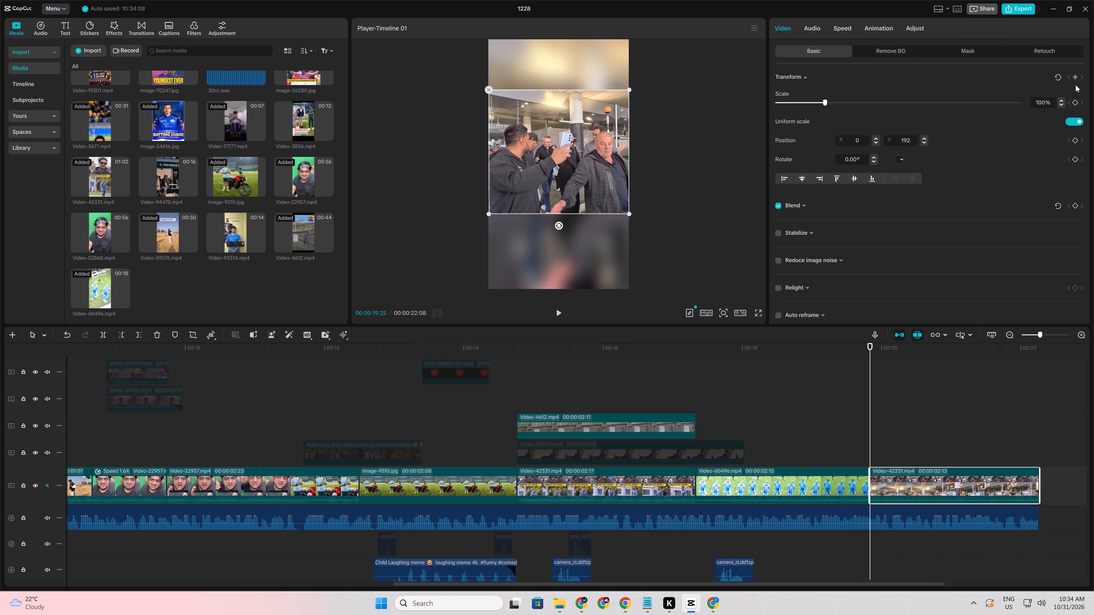
At 19:28, enlarge the final Video-42331 clip to 142% and preview the zoom through the clip.
{"action": "key", "text": "Right"}
{"action": "key", "text": "Right"}
{"action": "key", "text": "Right"}
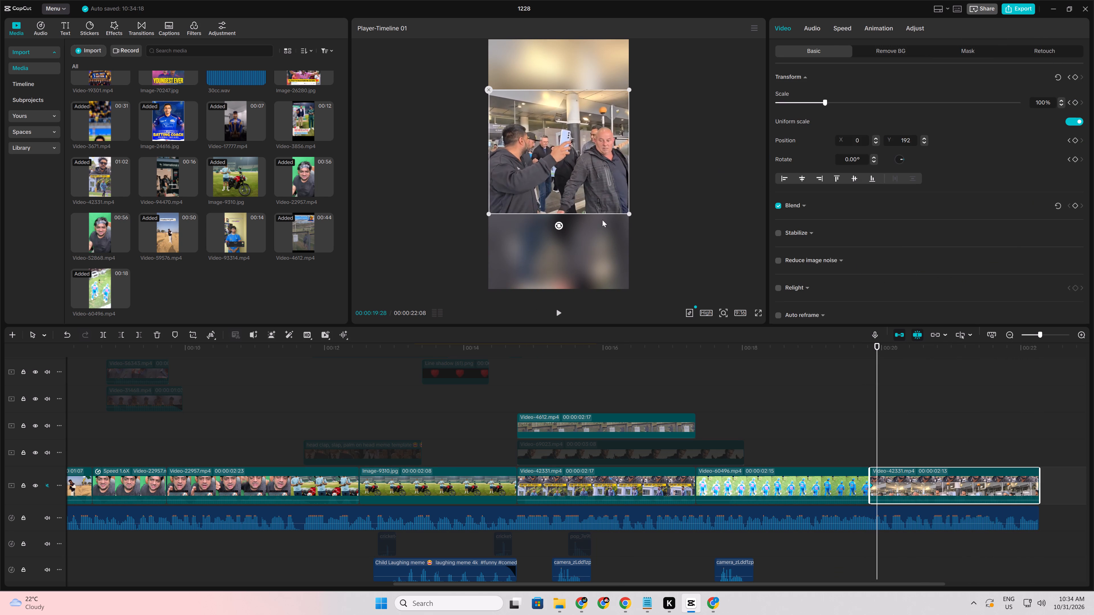
{"action": "left_click_drag", "start_coordinate": [627, 214], "coordinate": [663, 262]}
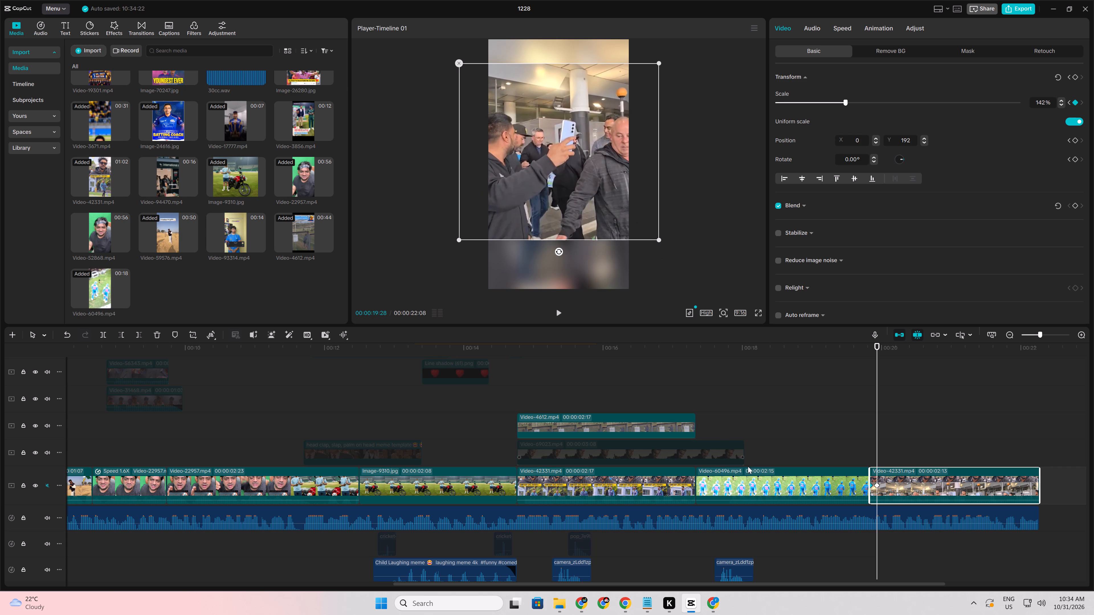
{"action": "left_click", "coordinate": [879, 444]}
{"action": "left_click", "coordinate": [828, 434]}
{"action": "key", "text": "space"}
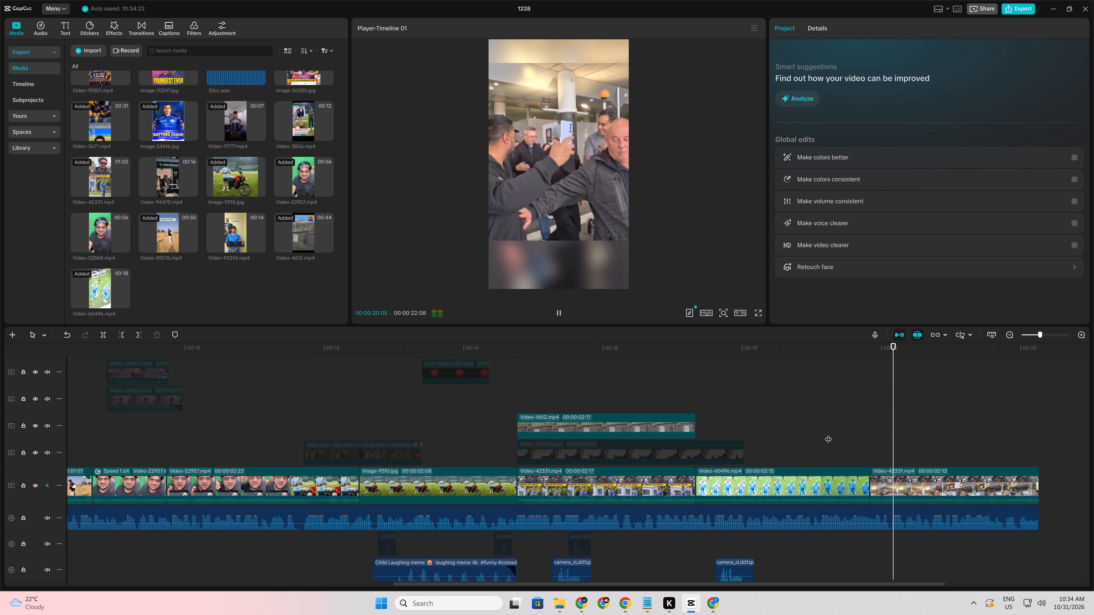
{"action": "key", "text": "space"}
{"action": "key", "text": "space"}
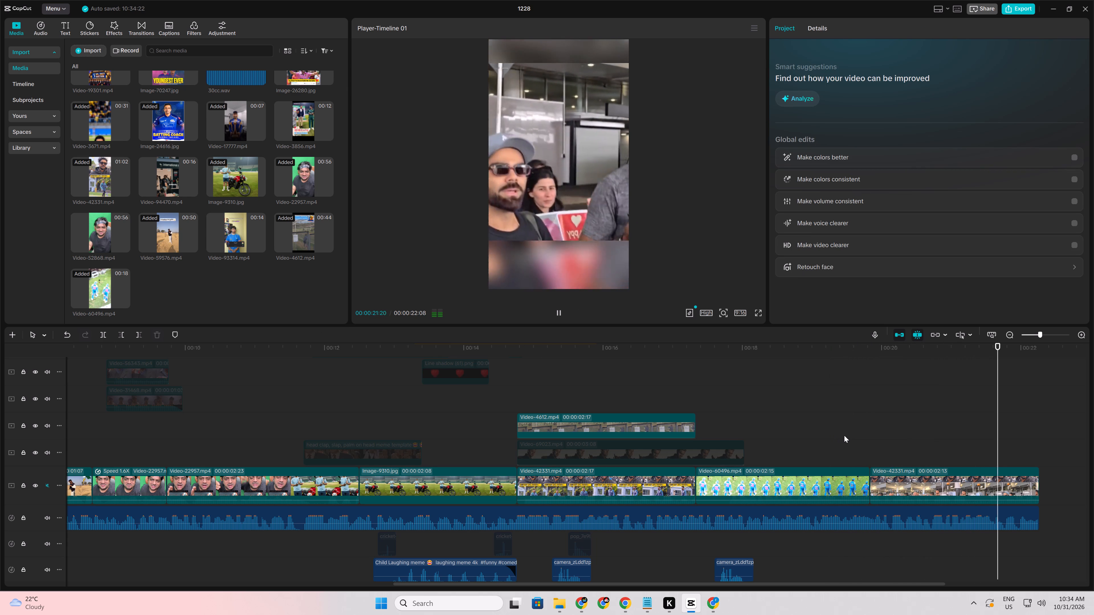
Play the opening, then scrub between 14:23 and 21:20 to check the cuts against the sound effects.
{"action": "key", "text": "space"}
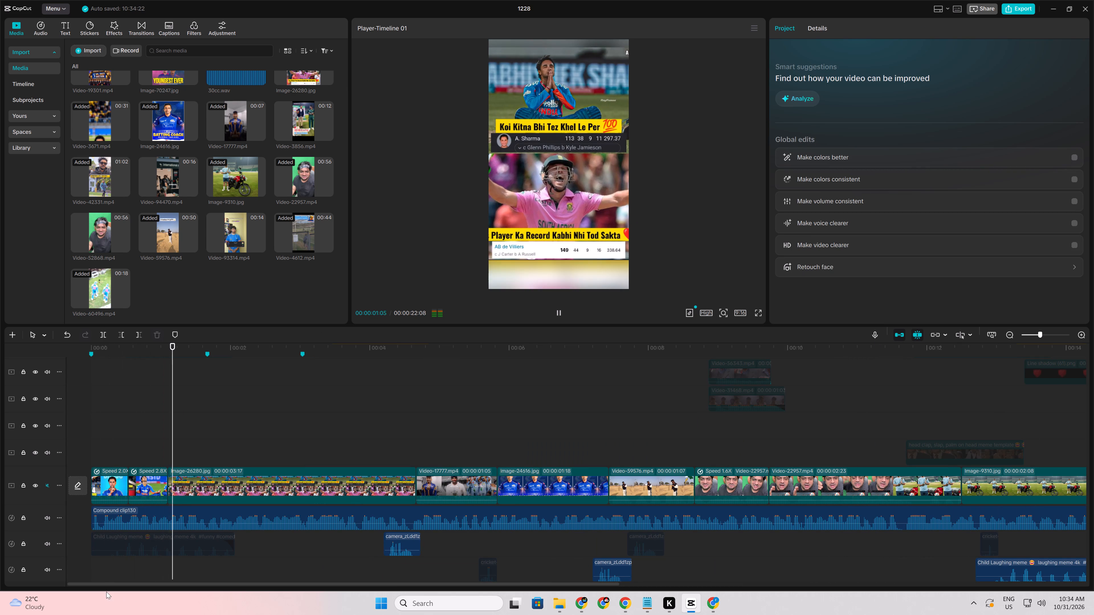
{"action": "key", "text": "space"}
{"action": "scroll", "coordinate": [52, 552], "scroll_direction": "down", "scroll_amount": 4}
{"action": "scroll", "coordinate": [122, 542], "scroll_direction": "down", "scroll_amount": 8, "text": "ctrl"}
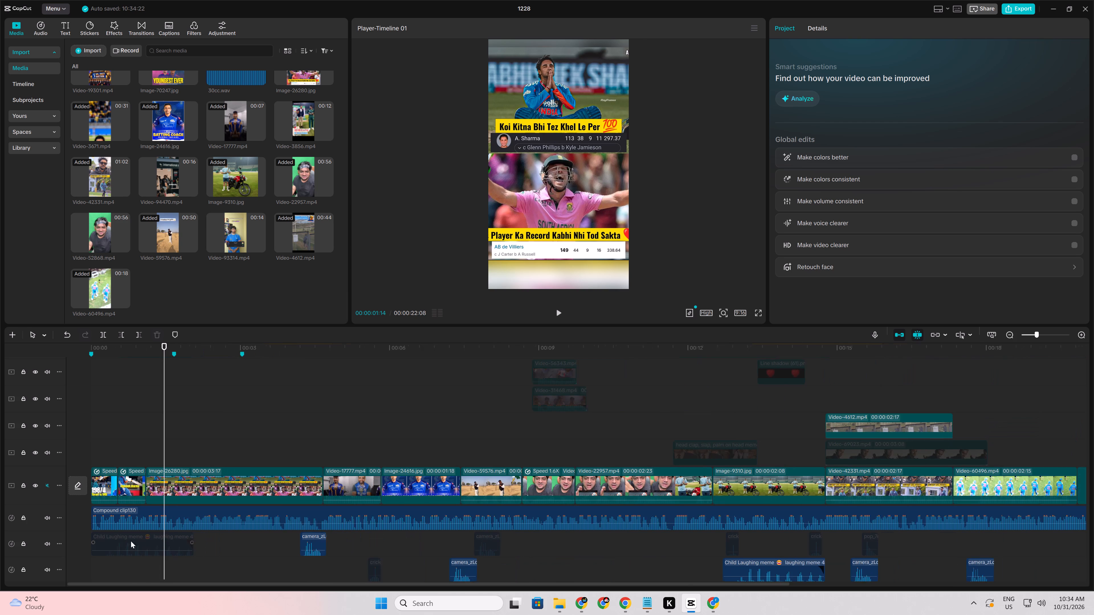
{"action": "scroll", "coordinate": [131, 541], "scroll_direction": "down", "scroll_amount": 4, "text": "ctrl"}
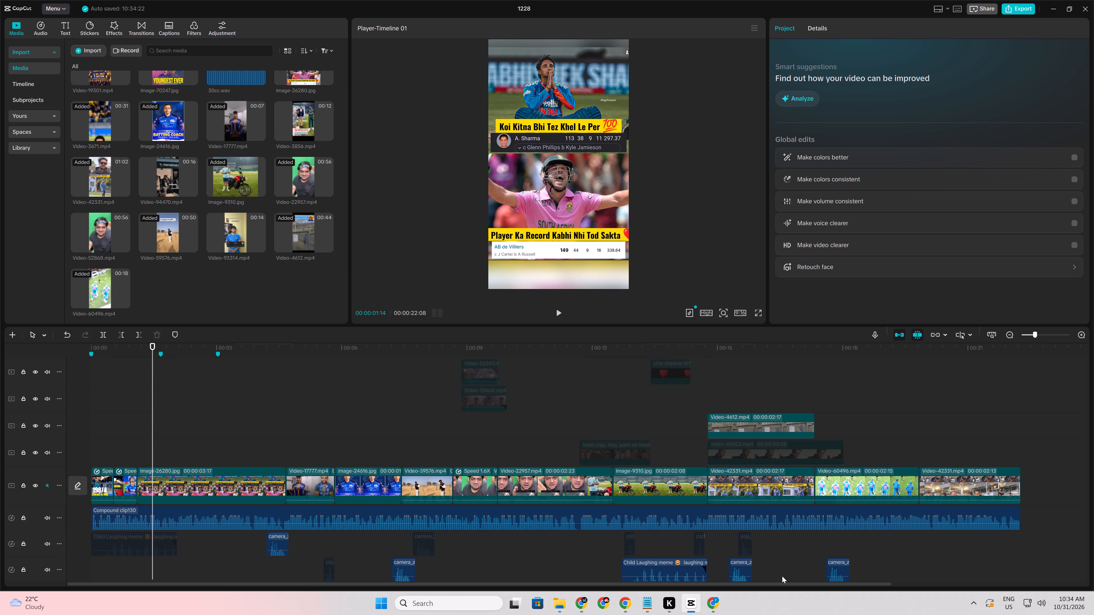
{"action": "left_click_drag", "start_coordinate": [795, 585], "coordinate": [959, 585]}
{"action": "scroll", "coordinate": [932, 584], "scroll_direction": "down", "scroll_amount": 4}
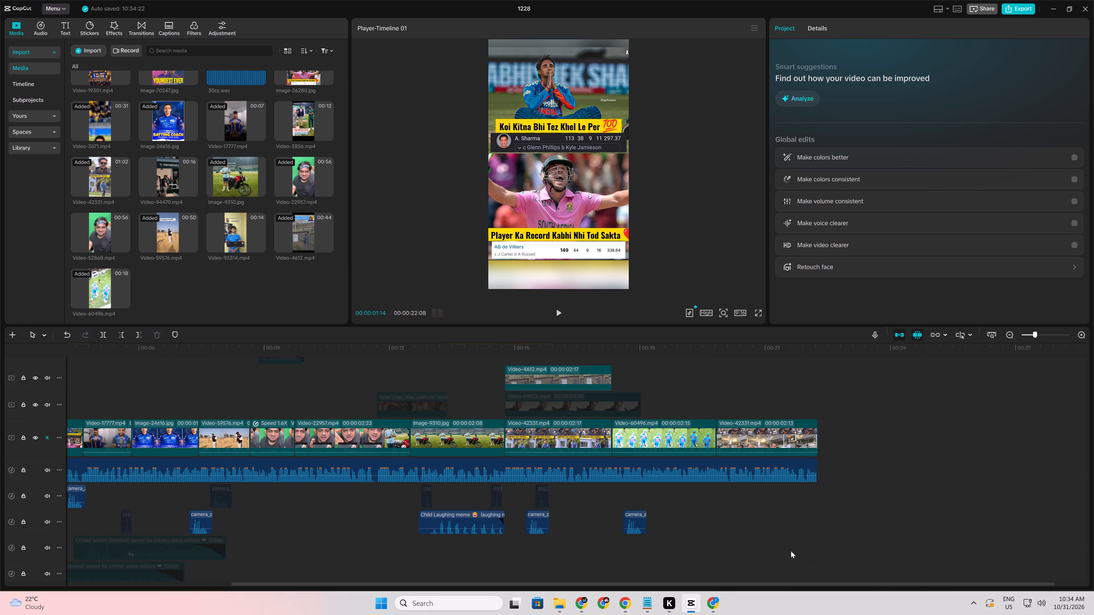
{"action": "left_click", "coordinate": [609, 496]}
{"action": "left_click_drag", "start_coordinate": [609, 496], "coordinate": [643, 495]}
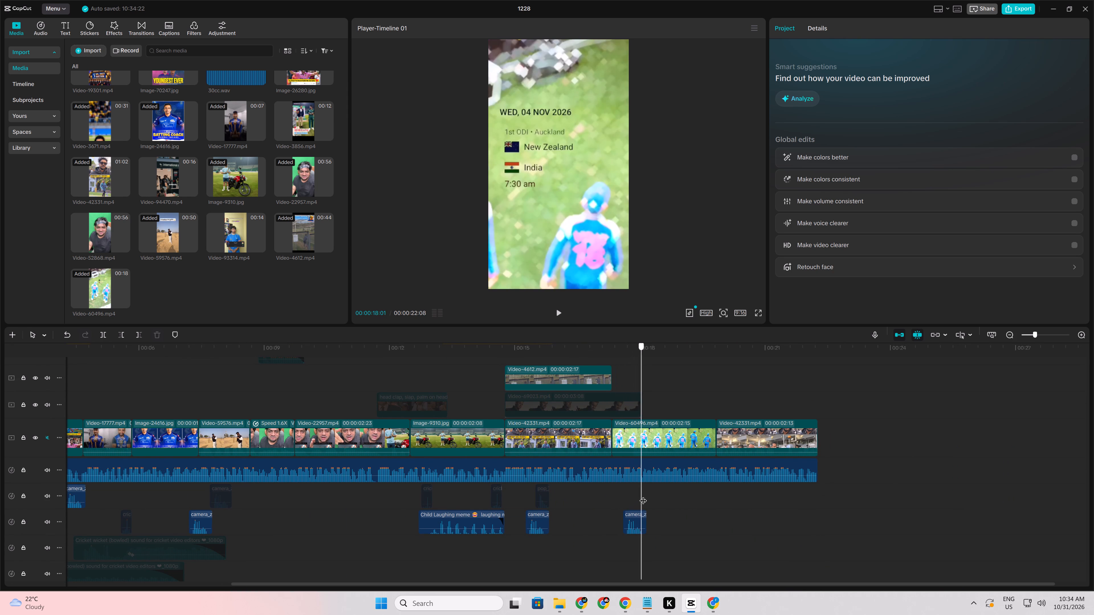
{"action": "left_click_drag", "start_coordinate": [643, 495], "coordinate": [722, 498]}
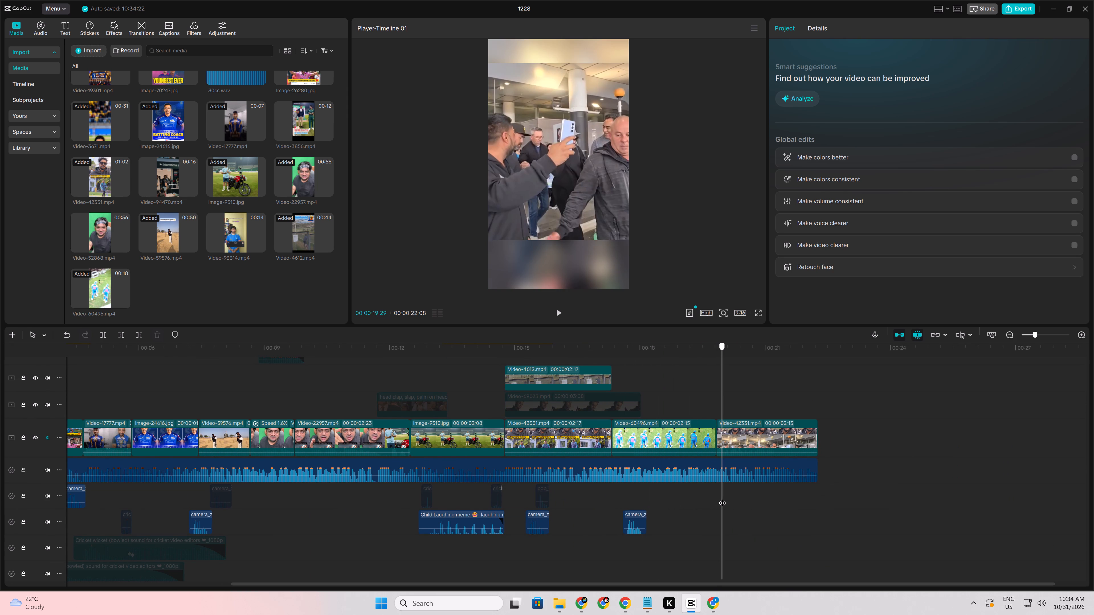
{"action": "left_click_drag", "start_coordinate": [722, 498], "coordinate": [800, 490]}
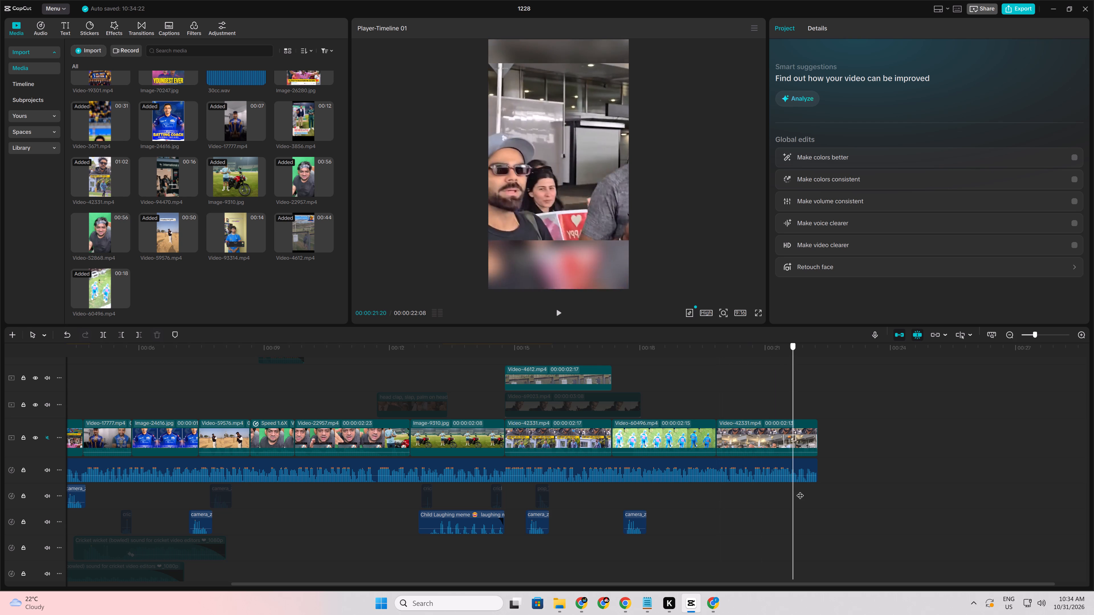
{"action": "left_click_drag", "start_coordinate": [800, 490], "coordinate": [595, 498]}
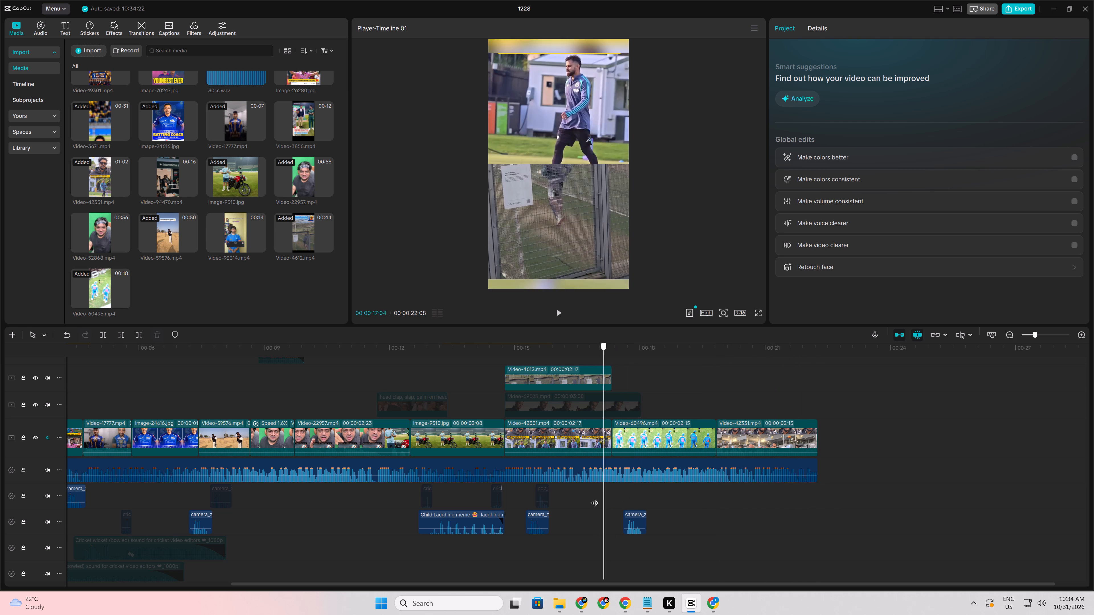
{"action": "left_click_drag", "start_coordinate": [595, 498], "coordinate": [506, 505]}
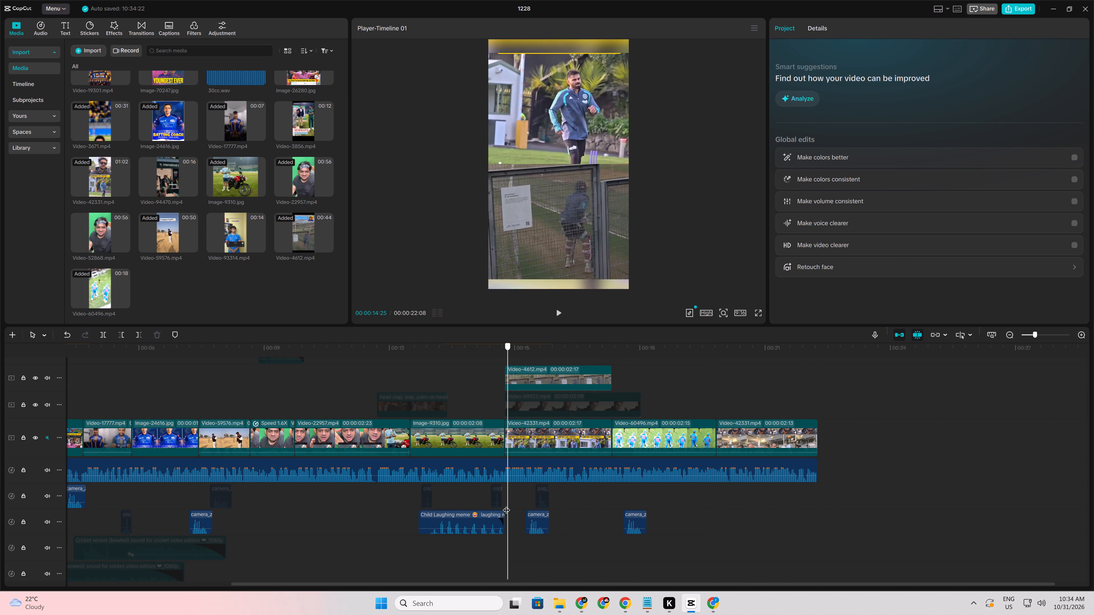
{"action": "left_click_drag", "start_coordinate": [506, 505], "coordinate": [504, 508]}
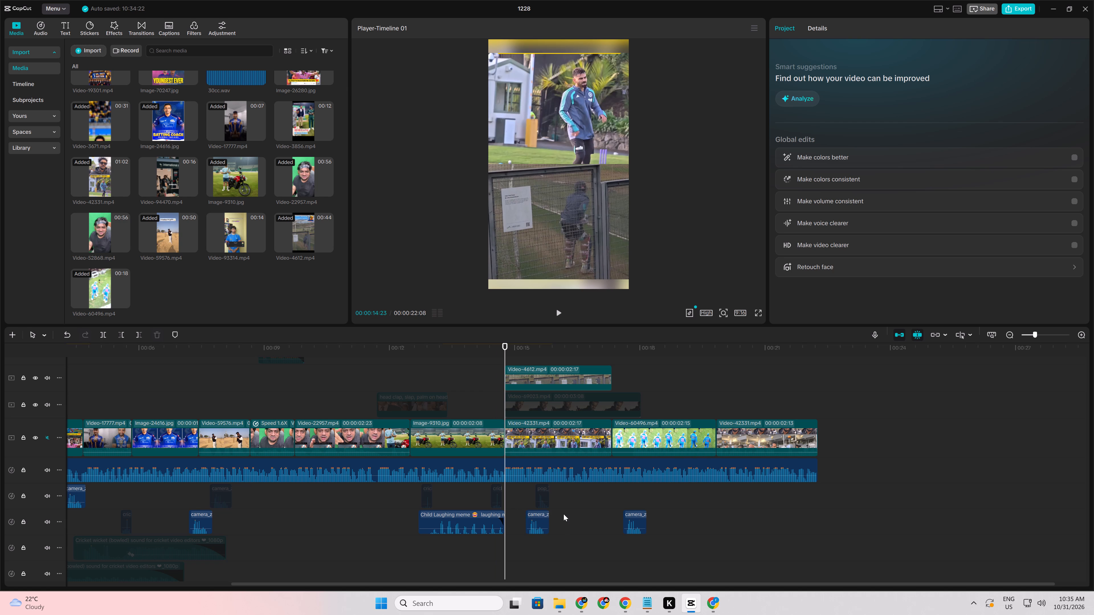
Move the last camera sound effect earlier so it straddles the cut to Video-60496 at 17:10.
{"action": "left_click", "coordinate": [583, 490]}
{"action": "left_click_drag", "start_coordinate": [583, 490], "coordinate": [596, 490]}
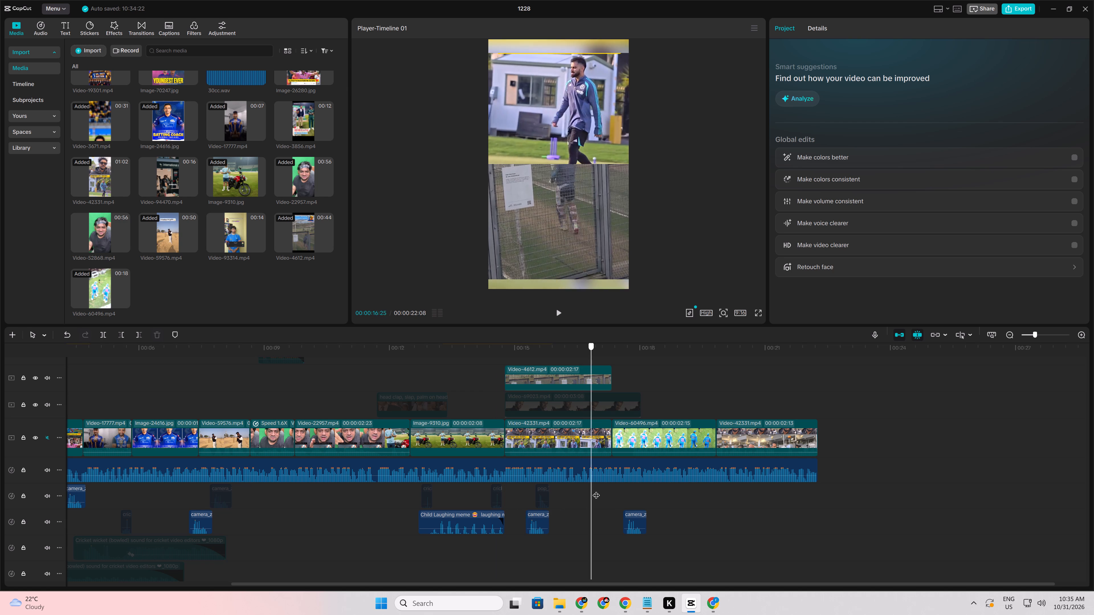
{"action": "left_click_drag", "start_coordinate": [596, 490], "coordinate": [611, 493]}
{"action": "scroll", "coordinate": [611, 493], "scroll_direction": "down", "scroll_amount": 1}
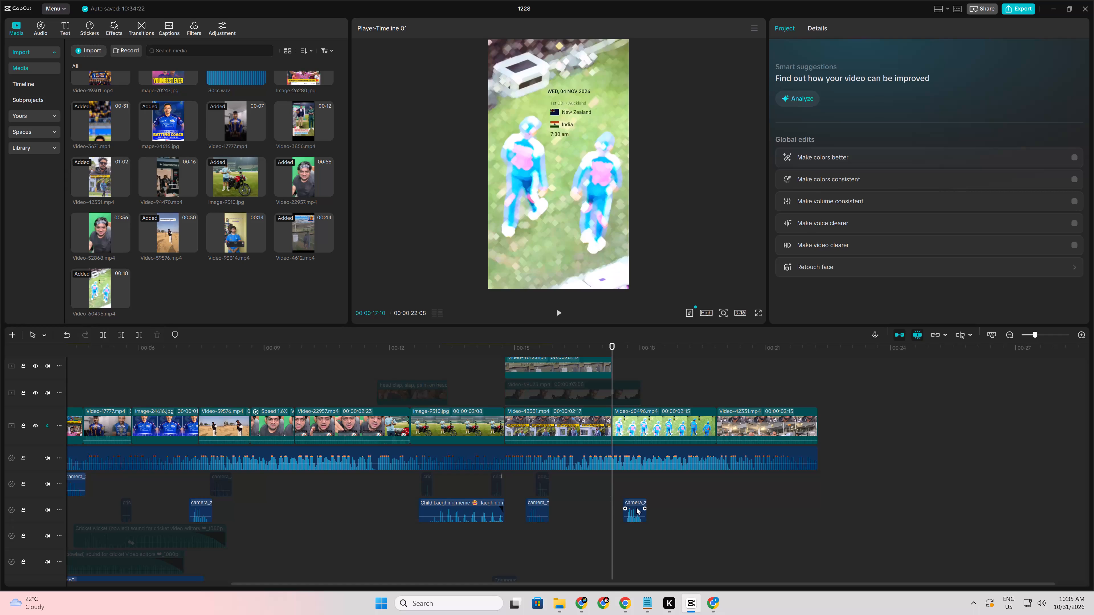
{"action": "left_click_drag", "start_coordinate": [636, 507], "coordinate": [613, 507]}
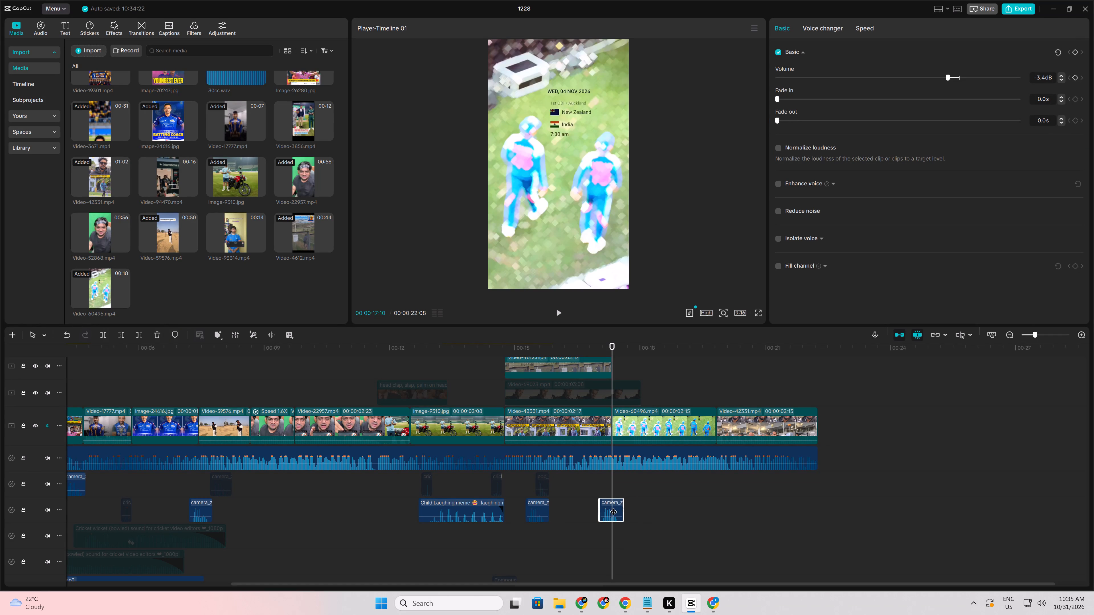
Scrub across the moved camera sound and the surrounding clips, and return the playhead to the timeline's start.
{"action": "left_click", "coordinate": [591, 484]}
{"action": "left_click_drag", "start_coordinate": [591, 484], "coordinate": [604, 487]}
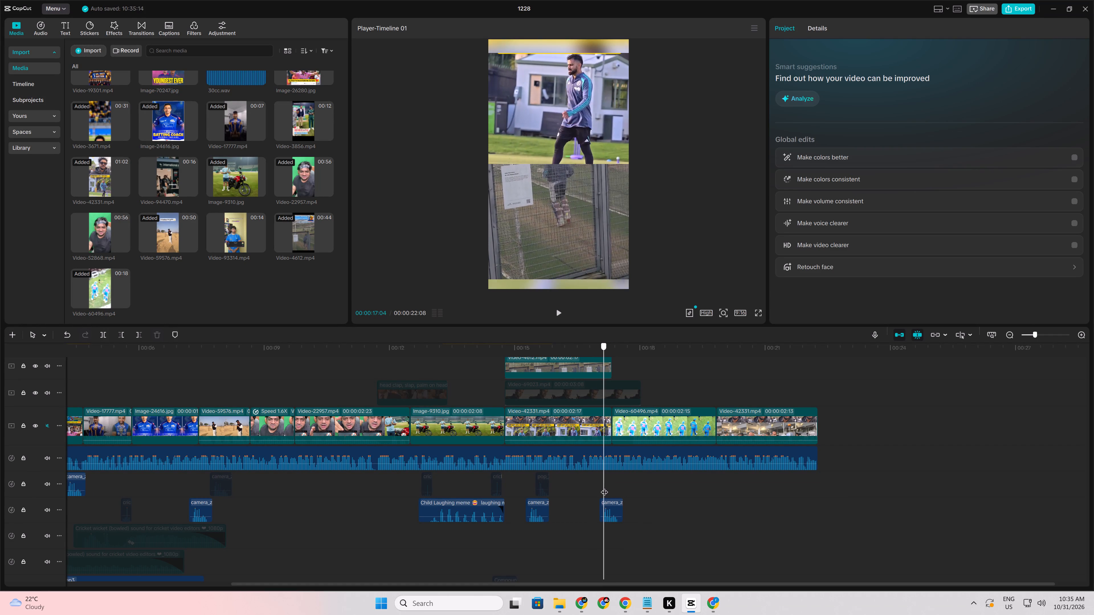
{"action": "left_click_drag", "start_coordinate": [604, 487], "coordinate": [645, 491]}
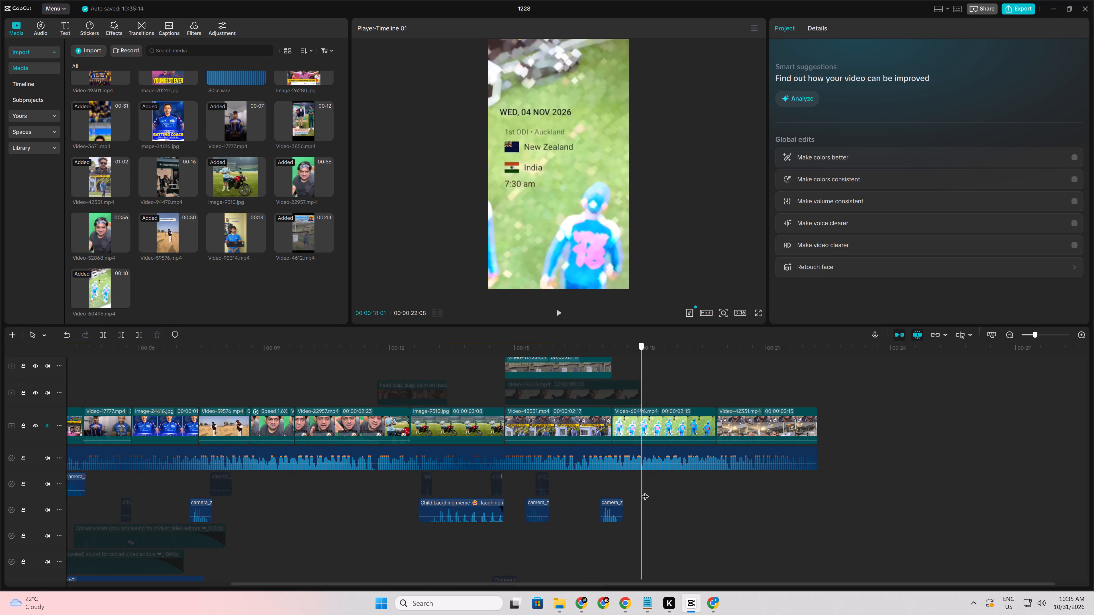
{"action": "left_click_drag", "start_coordinate": [645, 491], "coordinate": [730, 495]}
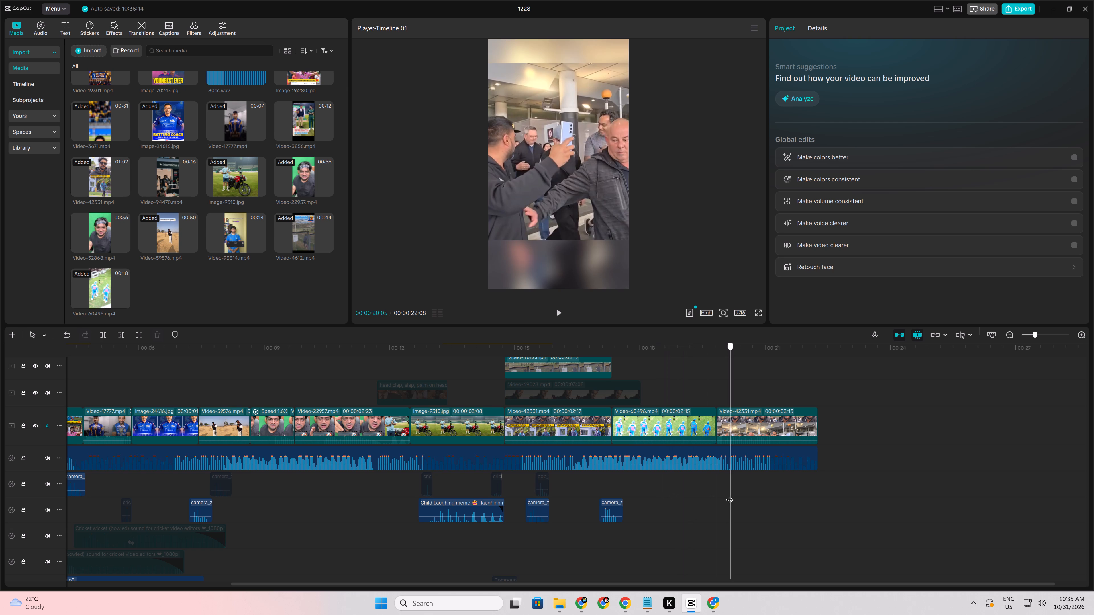
{"action": "left_click_drag", "start_coordinate": [730, 495], "coordinate": [524, 518]}
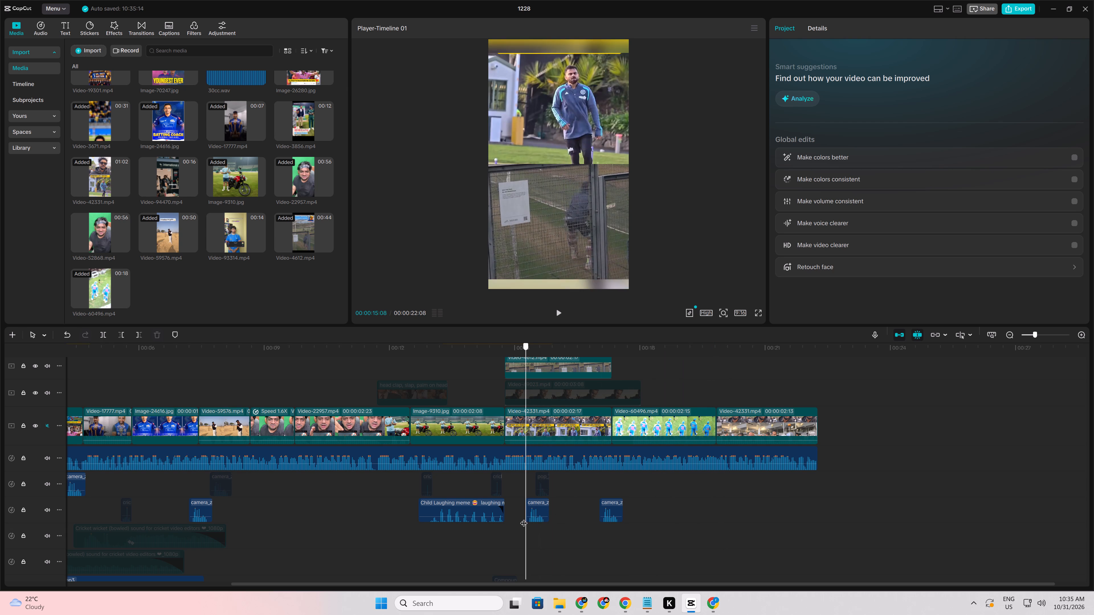
{"action": "left_click_drag", "start_coordinate": [524, 518], "coordinate": [420, 532]}
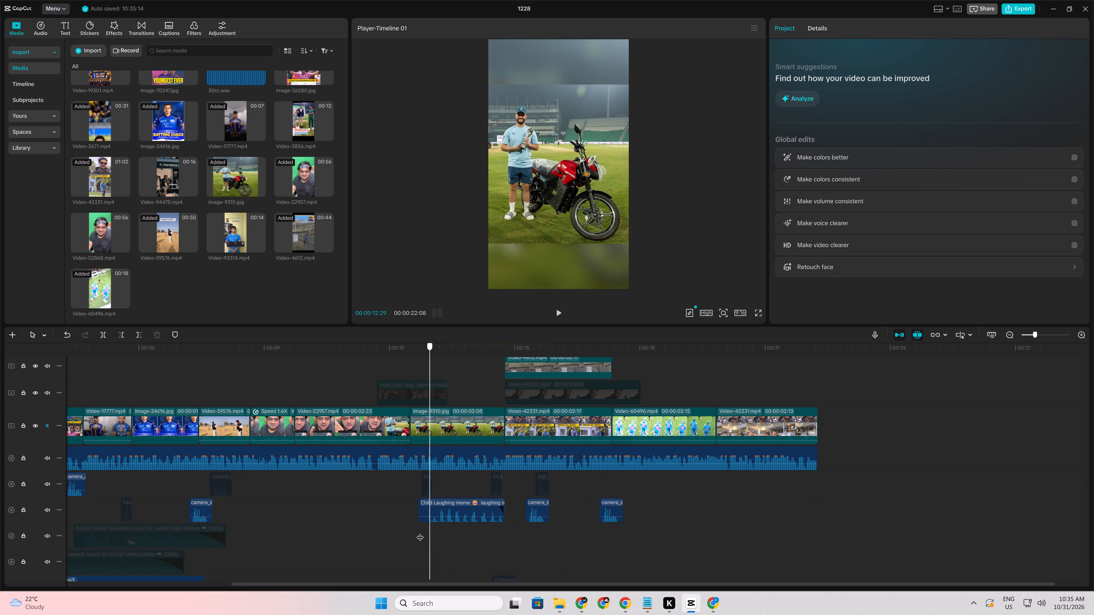
{"action": "left_click_drag", "start_coordinate": [420, 532], "coordinate": [0, 475]}
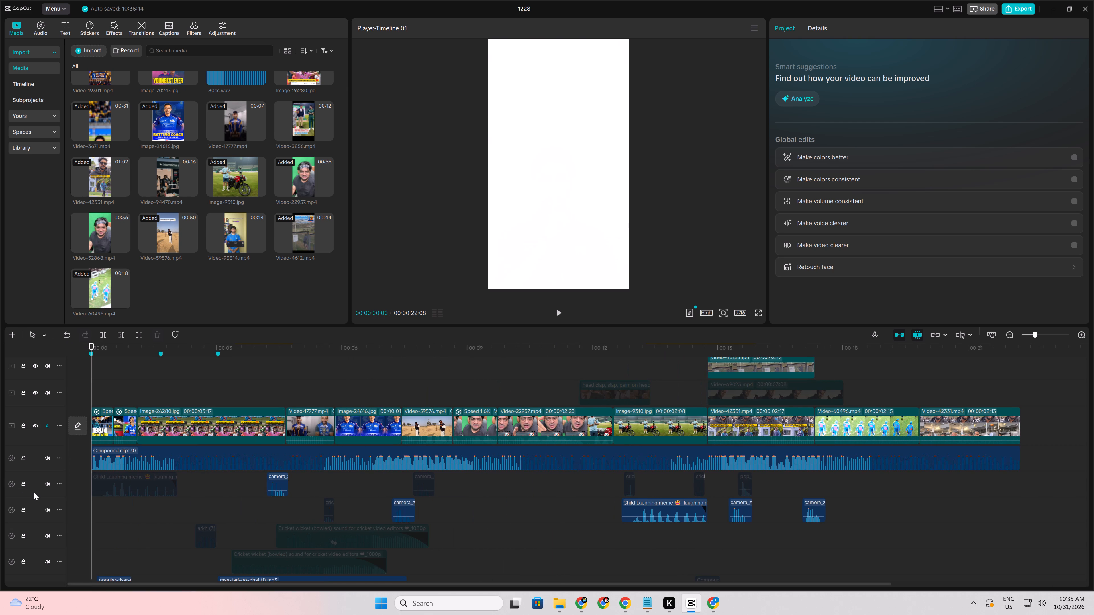
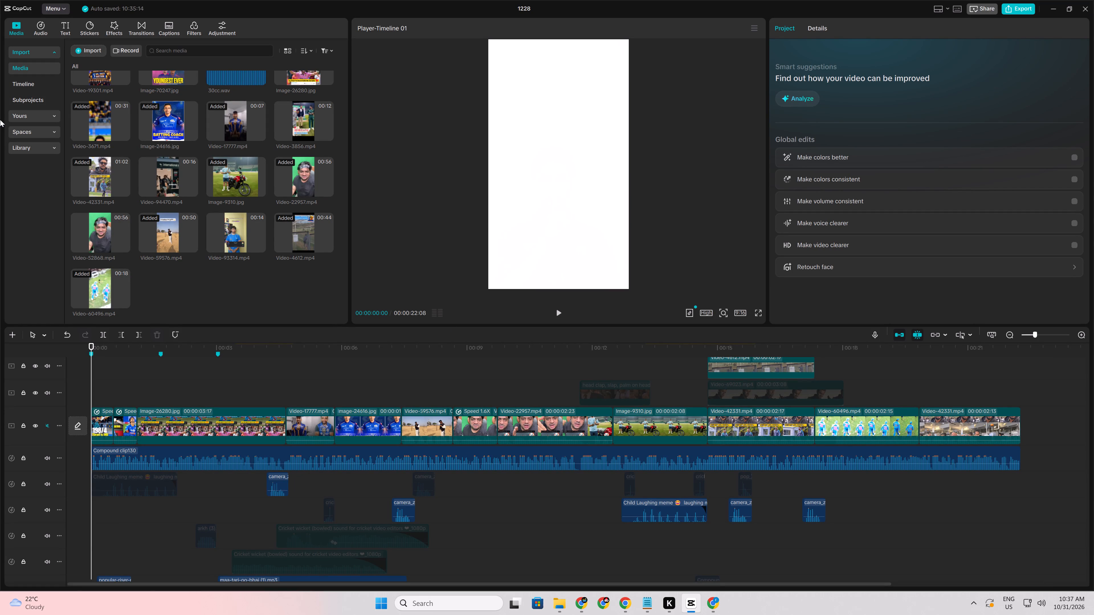
Play the opening from the timeline's start to about 3:29 to check the zooms and circle sticker.
{"action": "left_click", "coordinate": [181, 380]}
{"action": "left_click_drag", "start_coordinate": [181, 380], "coordinate": [0, 304]}
{"action": "key", "text": "space"}
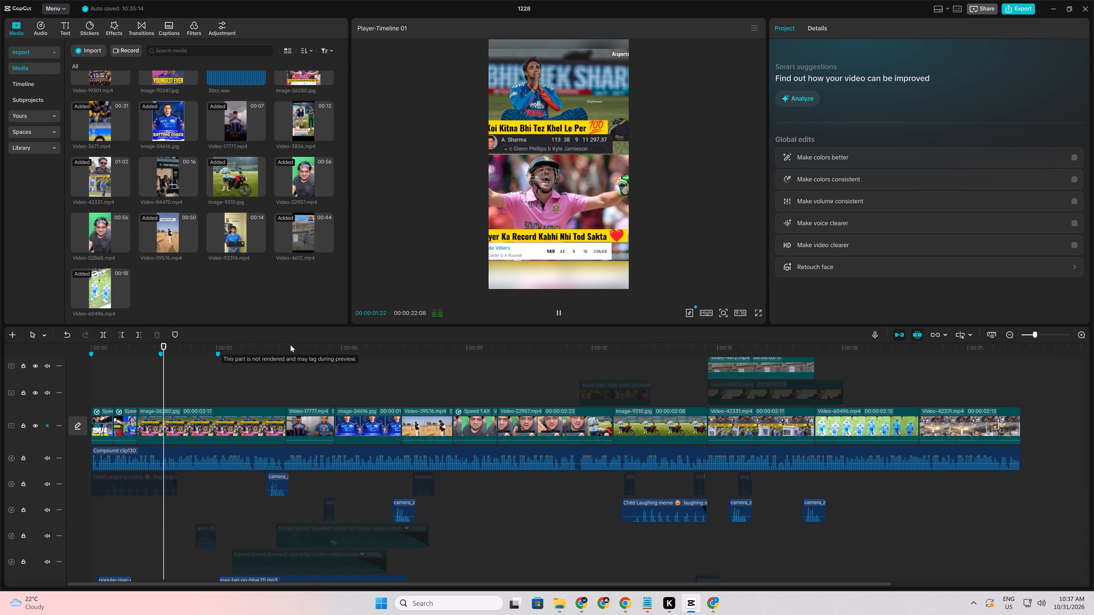
{"action": "key", "text": "space"}
{"action": "key", "text": "space"}
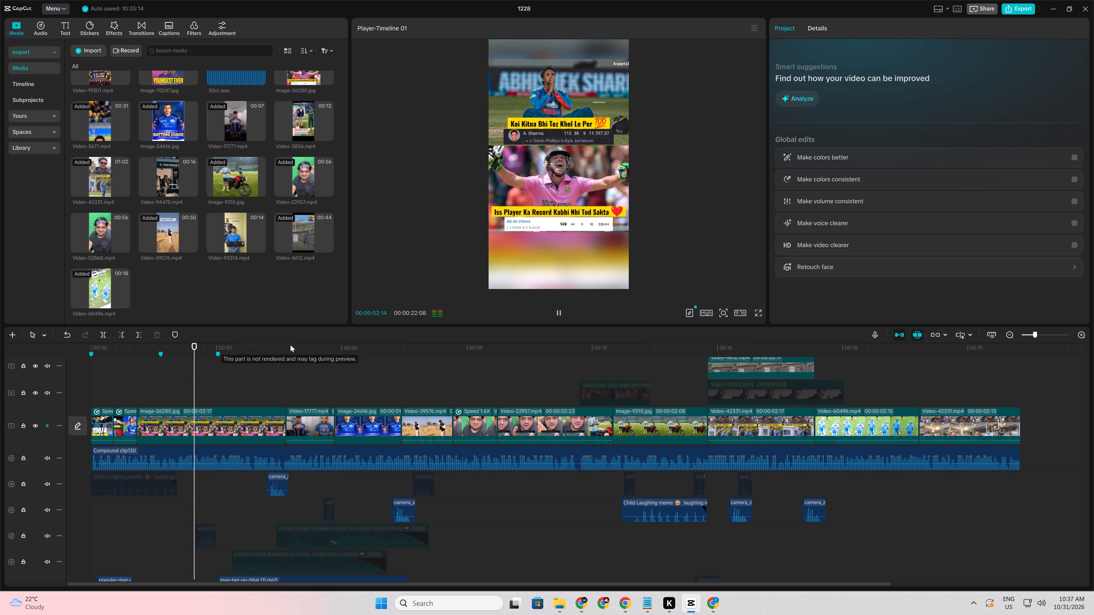
{"action": "key", "text": "space"}
{"action": "key", "text": "space"}
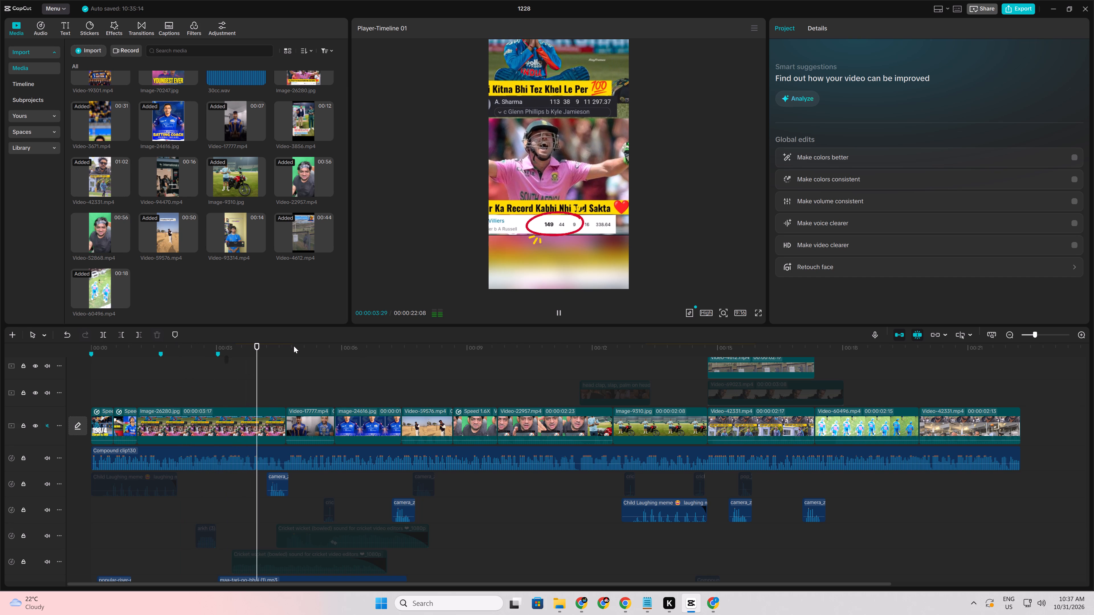
Move the first camera sound effect slightly later so it straddles the cut to Video-17777 at about 4:20.
{"action": "left_click", "coordinate": [240, 489]}
{"action": "left_click_drag", "start_coordinate": [240, 489], "coordinate": [248, 489]}
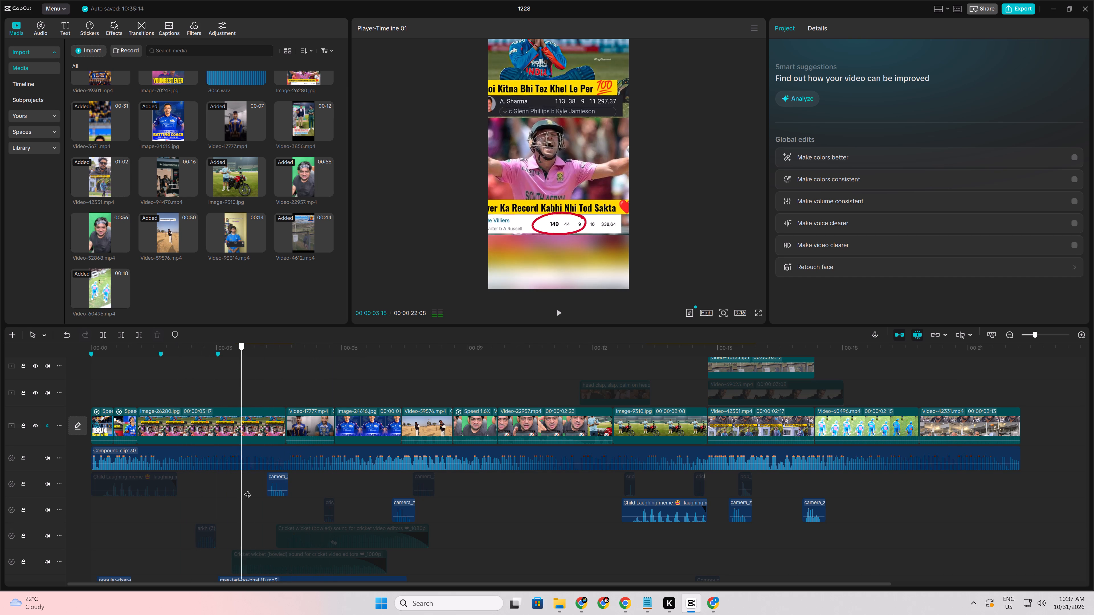
{"action": "left_click_drag", "start_coordinate": [248, 489], "coordinate": [283, 506]}
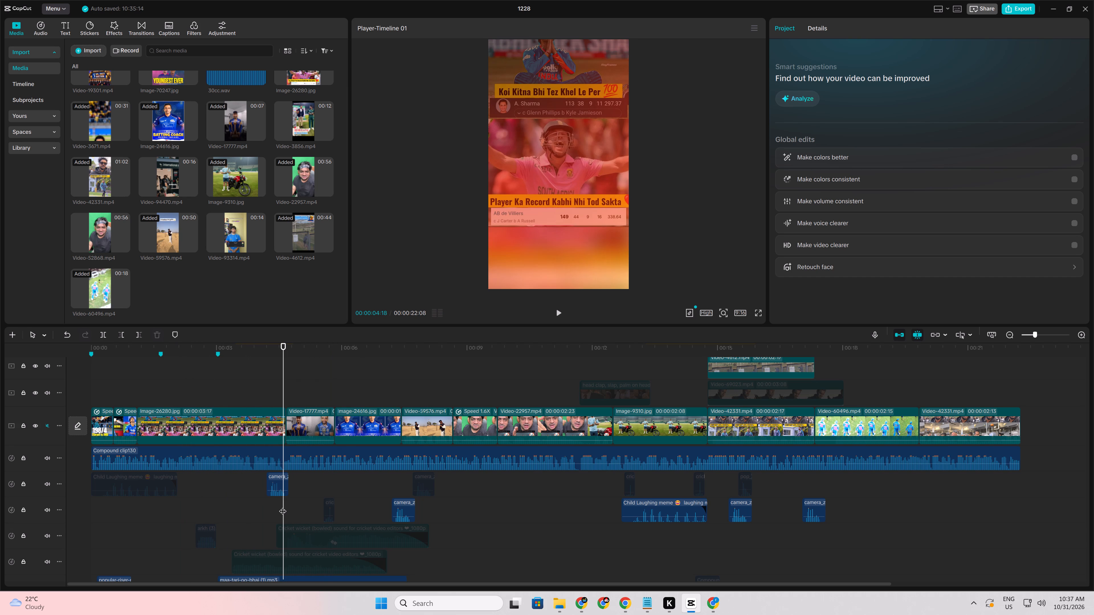
{"action": "scroll", "coordinate": [283, 506], "scroll_direction": "up", "scroll_amount": 13, "text": "ctrl"}
{"action": "left_click", "coordinate": [262, 512]}
{"action": "left_click_drag", "start_coordinate": [262, 512], "coordinate": [285, 519]}
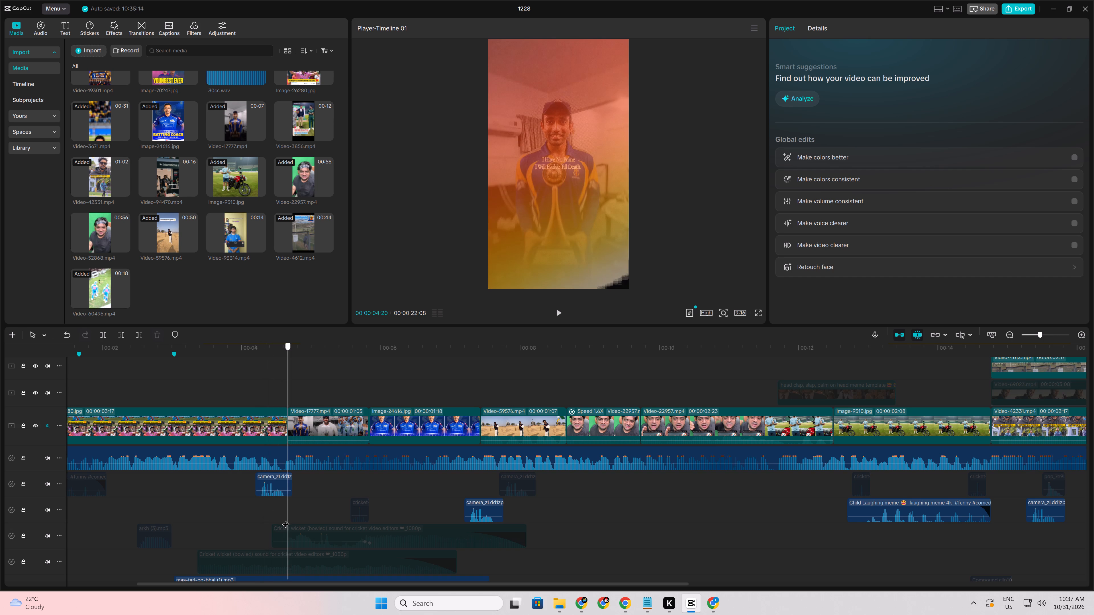
{"action": "left_click_drag", "start_coordinate": [285, 519], "coordinate": [286, 520]}
{"action": "left_click_drag", "start_coordinate": [275, 482], "coordinate": [292, 485]}
{"action": "left_click", "coordinate": [252, 494]}
Play from the moved camera sound to the Video-42331 cut near 14:21, checking cuts, overlays and sound effects.
{"action": "key", "text": "space"}
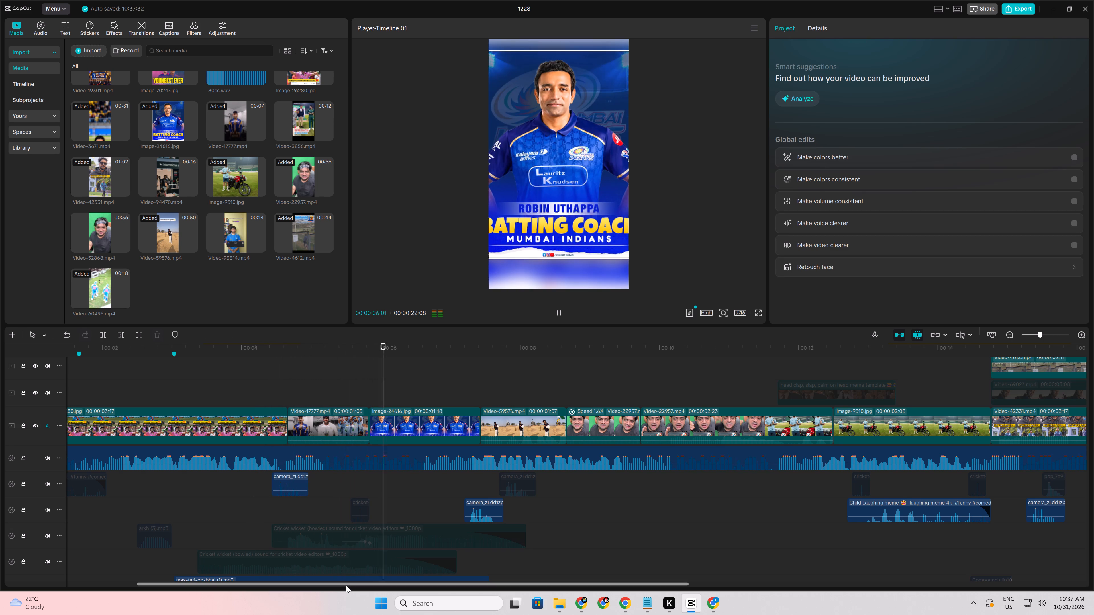
{"action": "left_click_drag", "start_coordinate": [348, 585], "coordinate": [417, 592]}
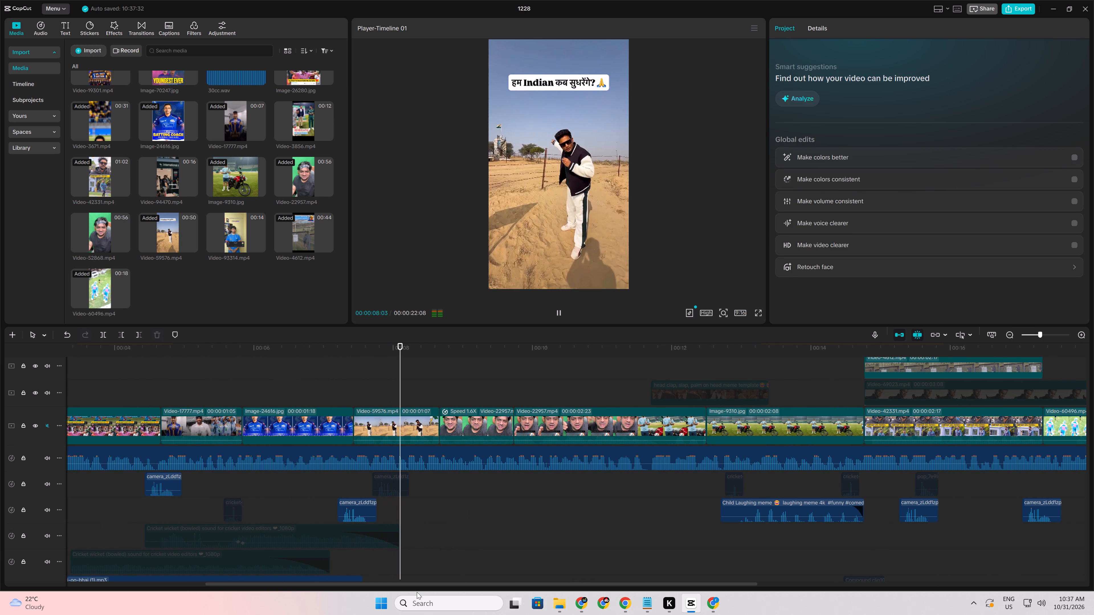
{"action": "left_click_drag", "start_coordinate": [417, 592], "coordinate": [443, 588]}
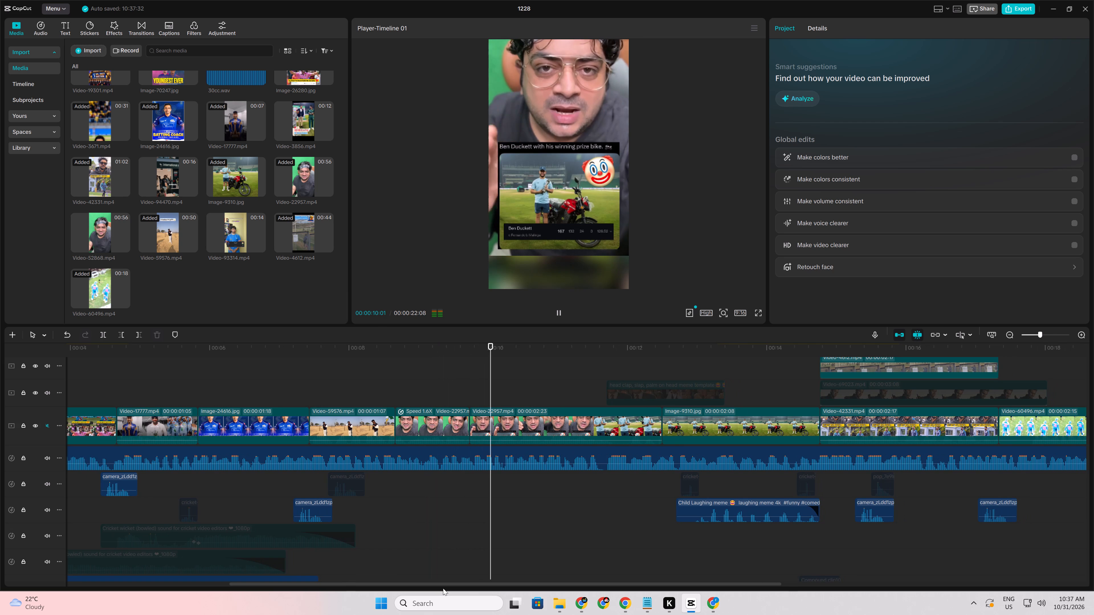
{"action": "left_click_drag", "start_coordinate": [443, 588], "coordinate": [507, 577]}
{"action": "key", "text": "space"}
{"action": "key", "text": "space"}
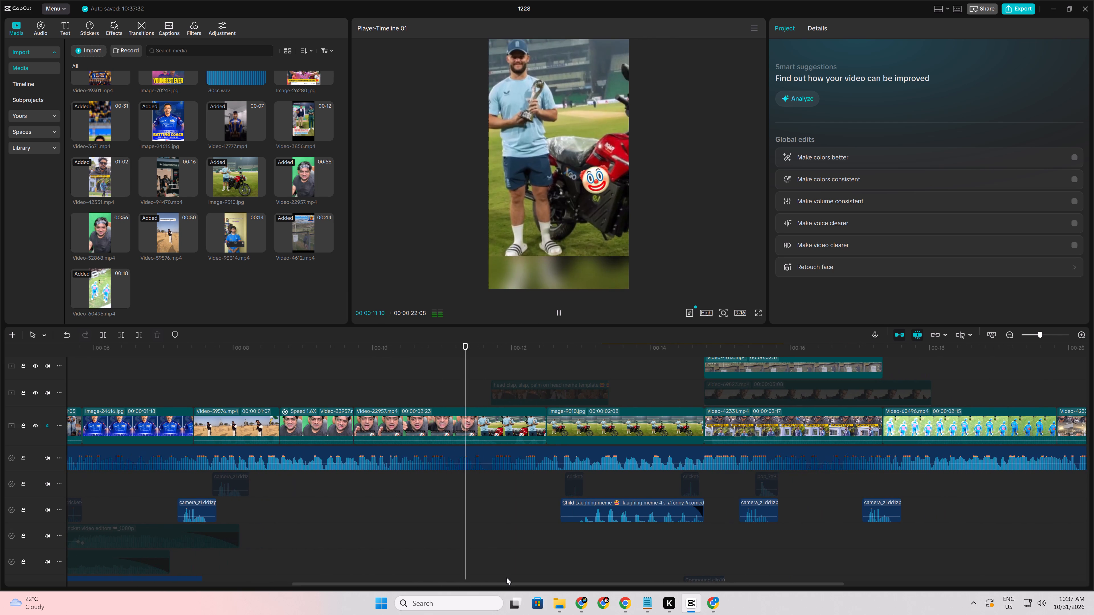
{"action": "left_click_drag", "start_coordinate": [507, 577], "coordinate": [511, 577]}
{"action": "key", "text": "space"}
{"action": "key", "text": "space"}
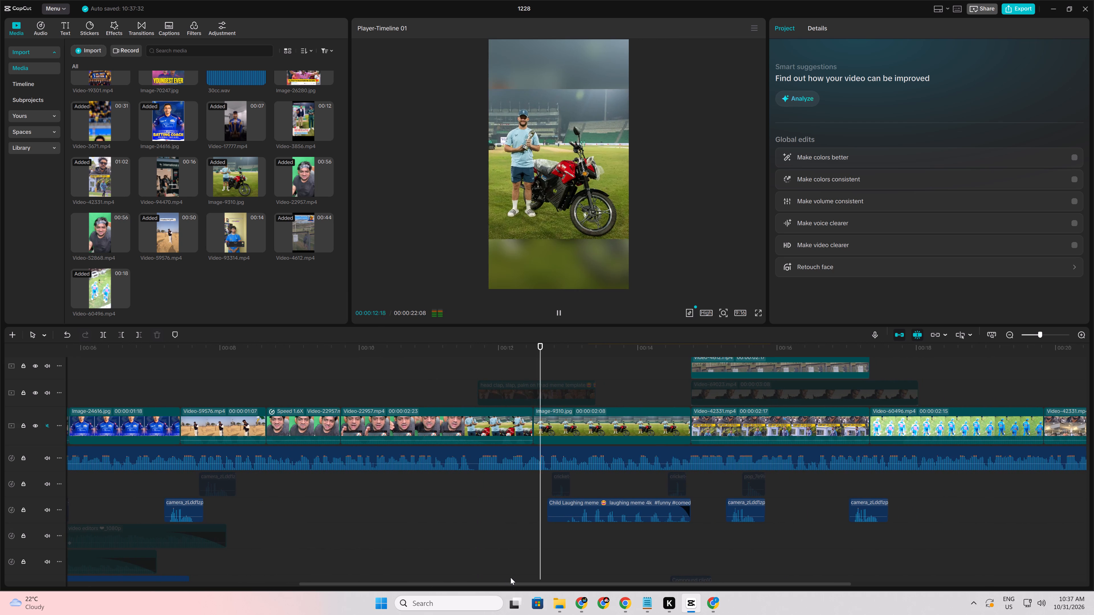
{"action": "left_click_drag", "start_coordinate": [511, 577], "coordinate": [590, 571]}
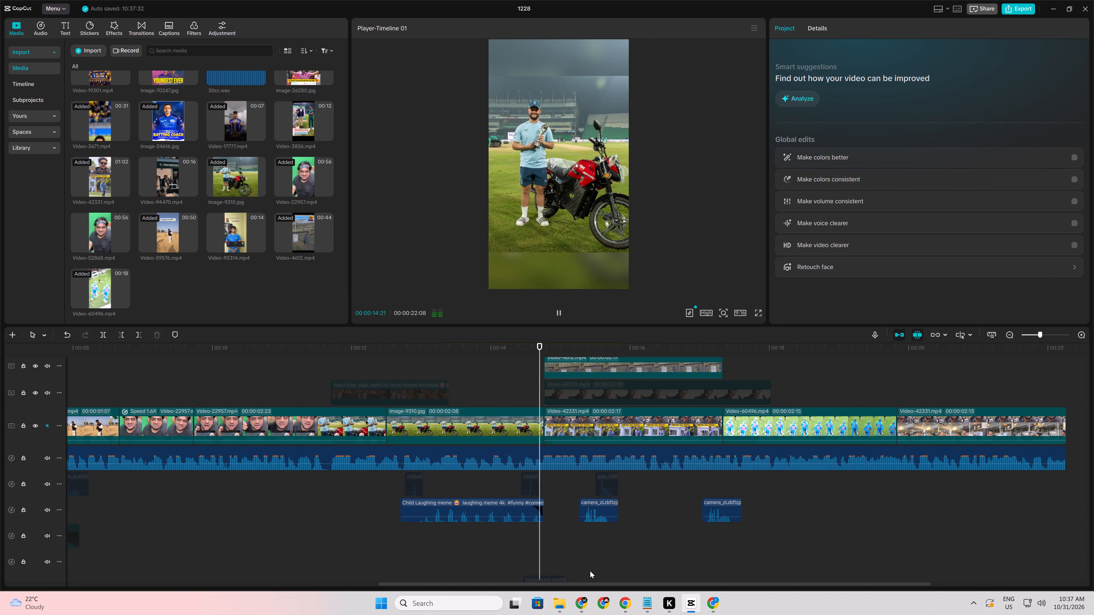
Move the camera sound effect inside the first Video-42331 clip earlier so it straddles the cut at 14:23.
{"action": "left_click", "coordinate": [532, 560]}
{"action": "left_click_drag", "start_coordinate": [532, 560], "coordinate": [544, 560]}
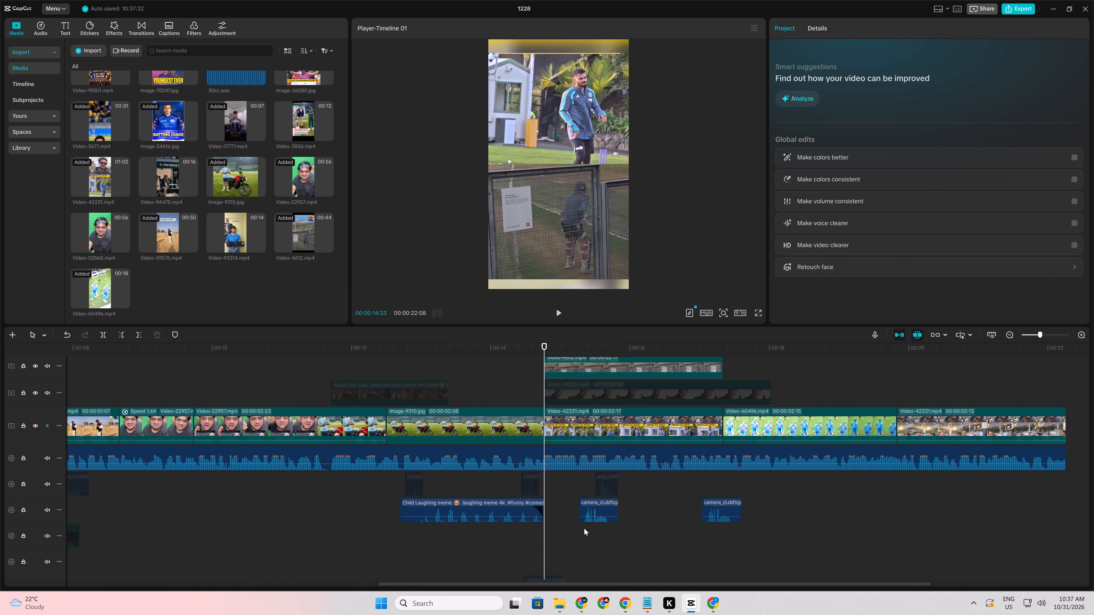
{"action": "left_click_drag", "start_coordinate": [599, 506], "coordinate": [546, 534]}
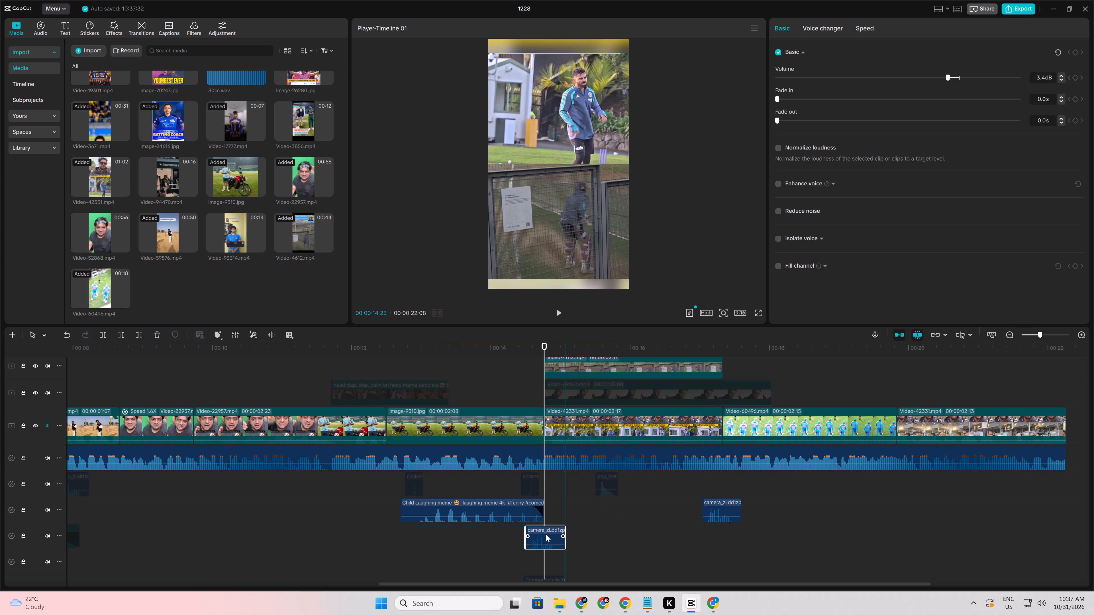
{"action": "left_click_drag", "start_coordinate": [546, 534], "coordinate": [550, 533]}
Move the transition overlay inside the first Video-42331 clip earlier so it straddles the 14:23 cut, and preview it.
{"action": "scroll", "coordinate": [553, 372], "scroll_direction": "up", "scroll_amount": 15}
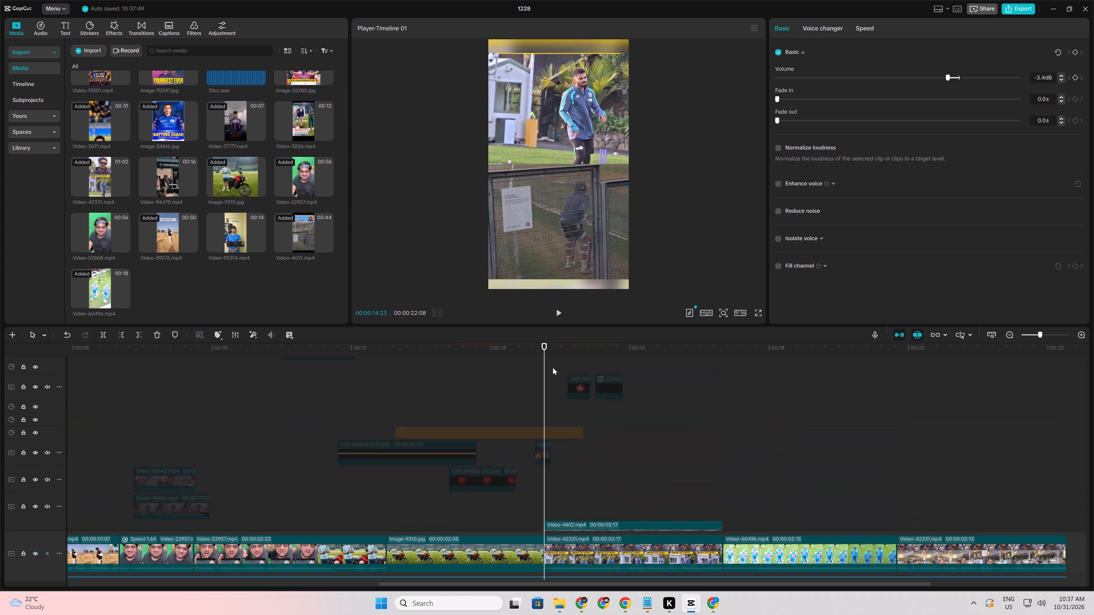
{"action": "scroll", "coordinate": [553, 368], "scroll_direction": "up", "scroll_amount": 20}
{"action": "scroll", "coordinate": [553, 368], "scroll_direction": "up", "scroll_amount": 8}
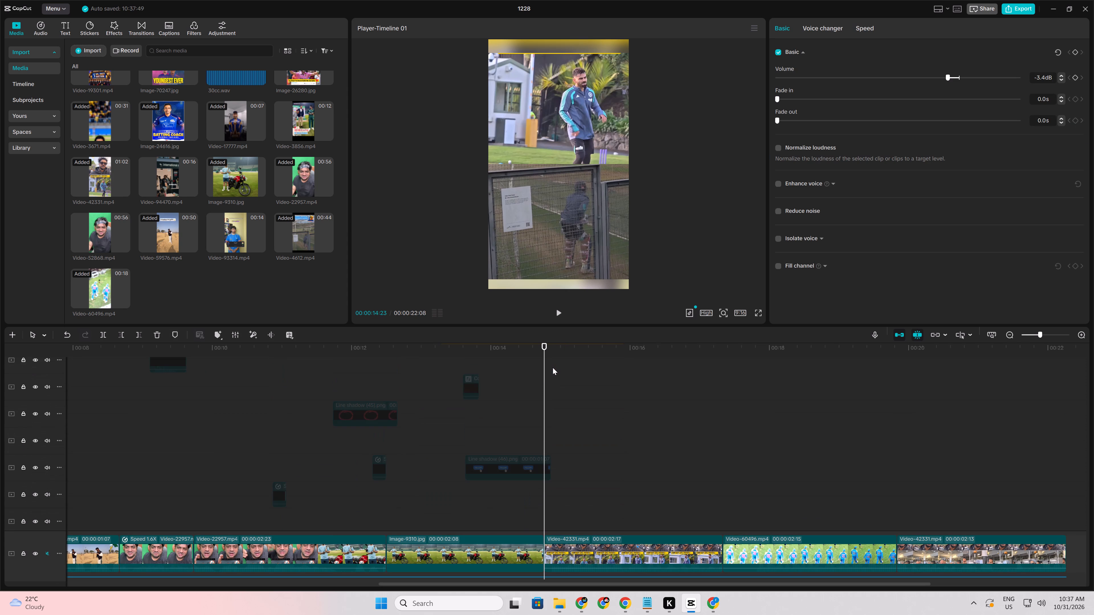
{"action": "scroll", "coordinate": [553, 368], "scroll_direction": "up", "scroll_amount": 14}
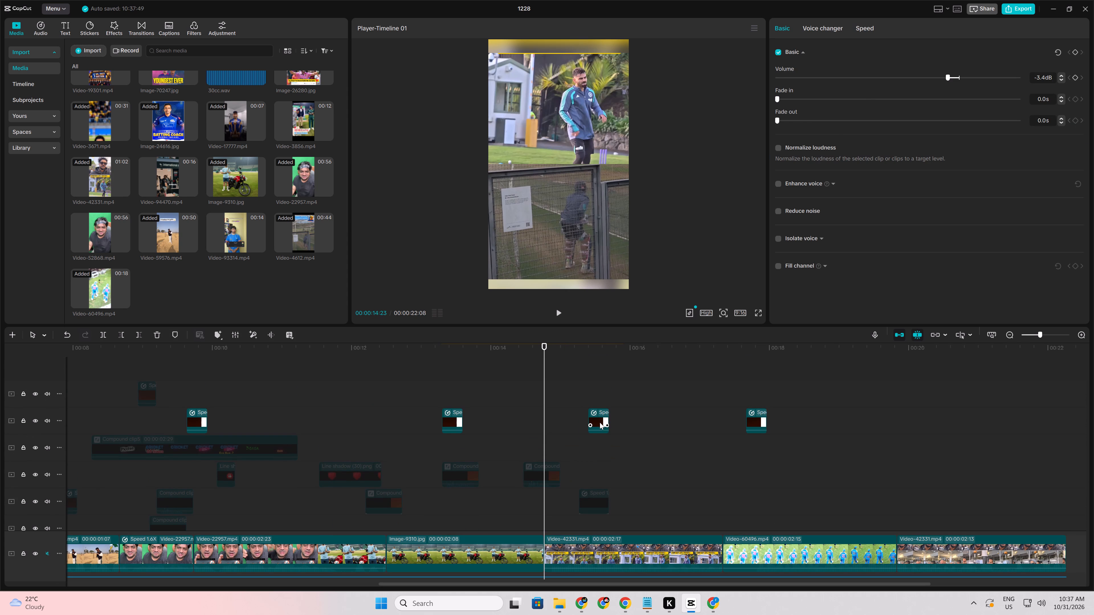
{"action": "left_click_drag", "start_coordinate": [599, 423], "coordinate": [545, 426]}
{"action": "left_click", "coordinate": [524, 428]}
{"action": "key", "text": "space"}
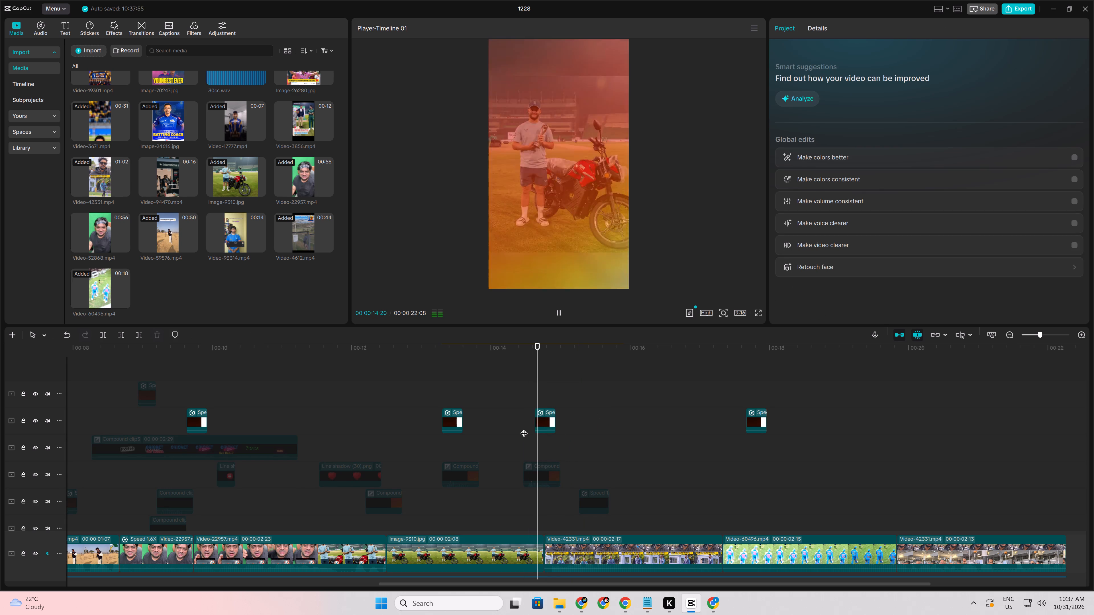
Move the transition overlay from the middle of Image-9310 back onto the cut where Image-9310 begins, and play through it.
{"action": "left_click", "coordinate": [430, 445]}
{"action": "key", "text": "space"}
{"action": "key", "text": "space"}
{"action": "left_click_drag", "start_coordinate": [450, 420], "coordinate": [377, 423]}
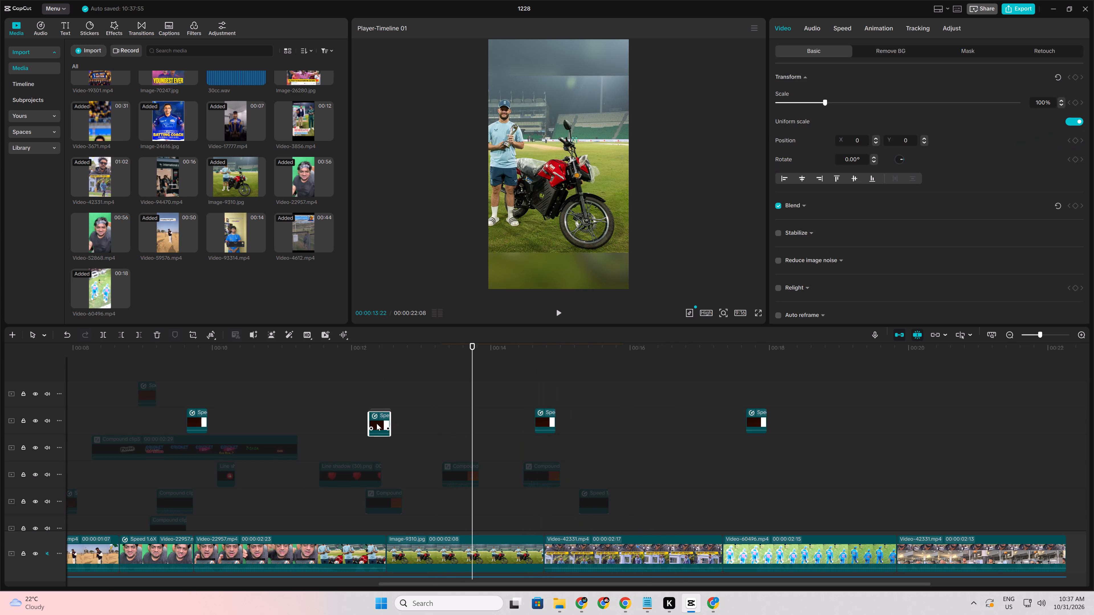
{"action": "left_click_drag", "start_coordinate": [377, 423], "coordinate": [384, 424]}
{"action": "left_click", "coordinate": [368, 420]}
{"action": "left_click", "coordinate": [361, 420]}
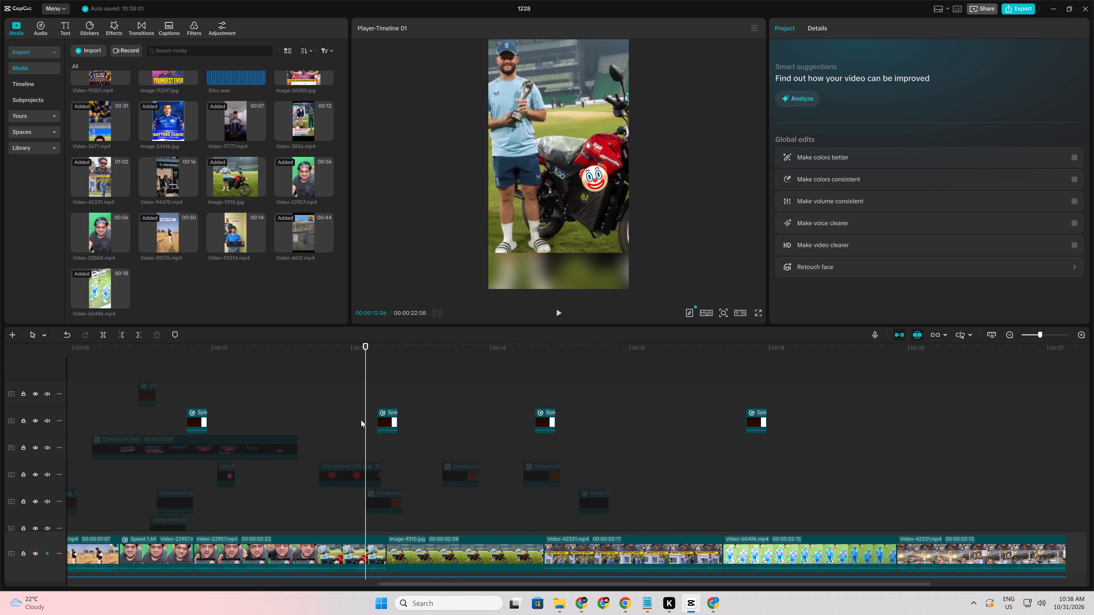
{"action": "key", "text": "space"}
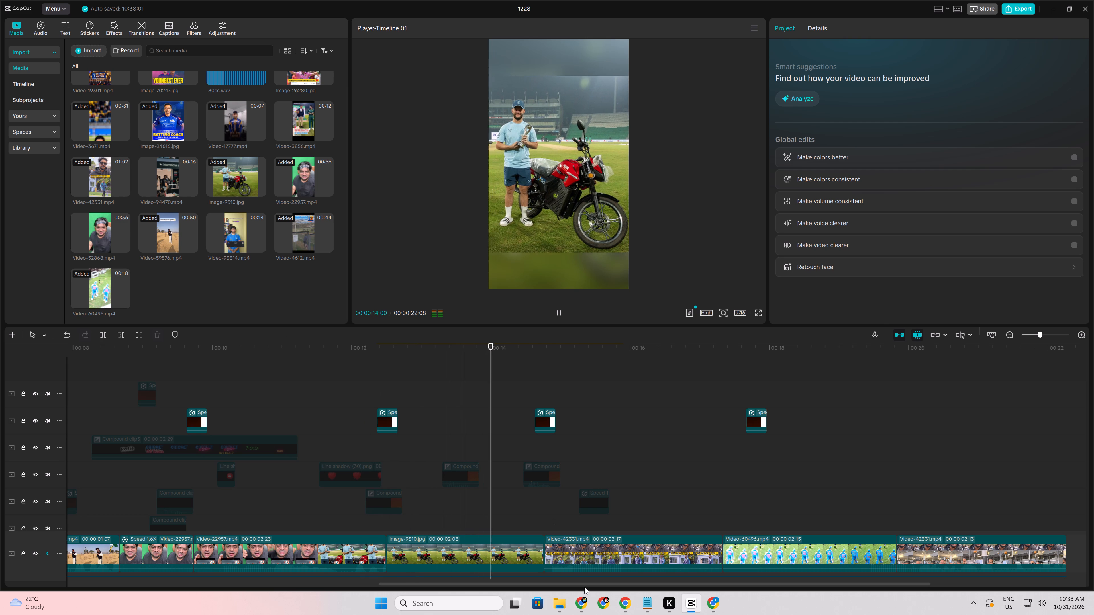
Move the last transition overlay from Video-60496 to straddle the cut to the final Video-42331 clip at 19:25.
{"action": "left_click_drag", "start_coordinate": [584, 585], "coordinate": [674, 578]}
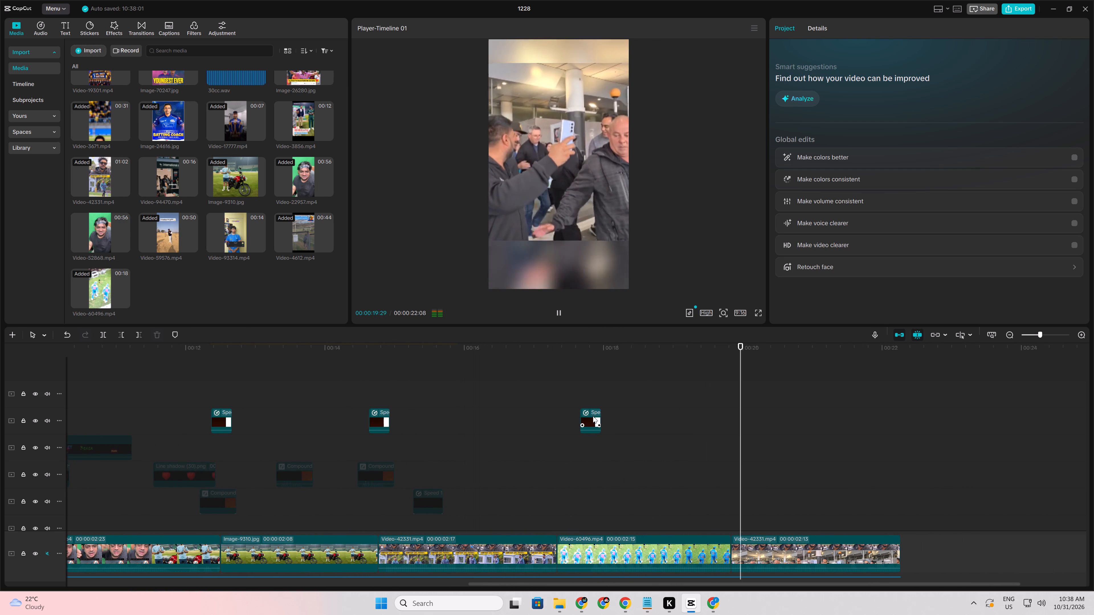
{"action": "left_click_drag", "start_coordinate": [593, 416], "coordinate": [749, 420]}
{"action": "left_click", "coordinate": [713, 438]}
{"action": "key", "text": "space"}
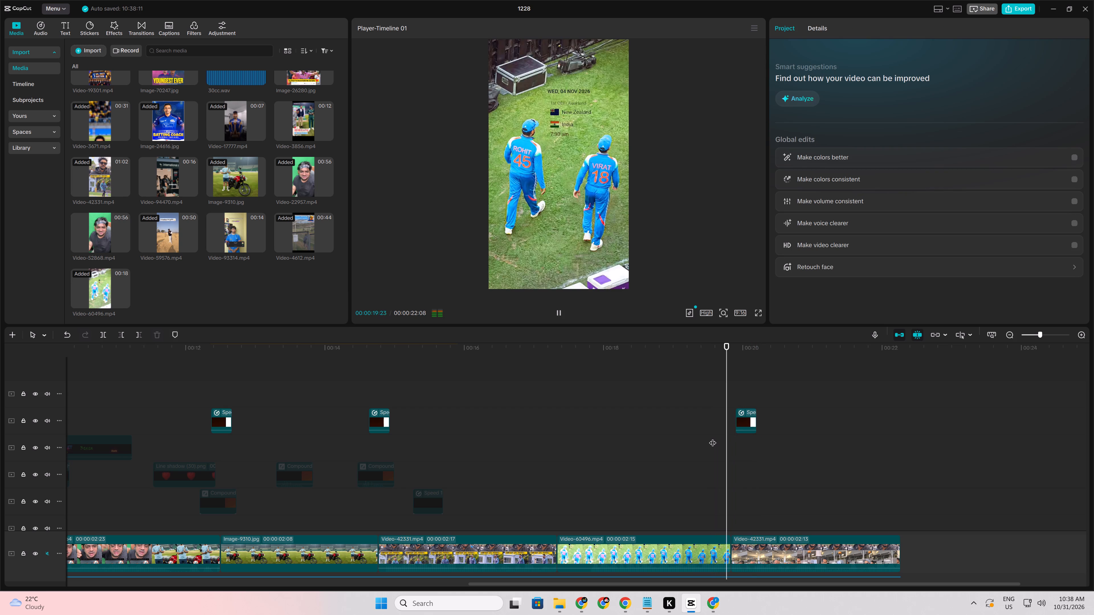
{"action": "key", "text": "space"}
{"action": "left_click", "coordinate": [713, 438]}
{"action": "left_click_drag", "start_coordinate": [713, 438], "coordinate": [729, 440]}
{"action": "left_click_drag", "start_coordinate": [742, 419], "coordinate": [726, 420]}
Move the last camera sound effect to straddle the cut to the final Video-42331 clip at 19:25, and preview it.
{"action": "scroll", "coordinate": [722, 519], "scroll_direction": "down", "scroll_amount": 20}
{"action": "scroll", "coordinate": [722, 519], "scroll_direction": "down", "scroll_amount": 2}
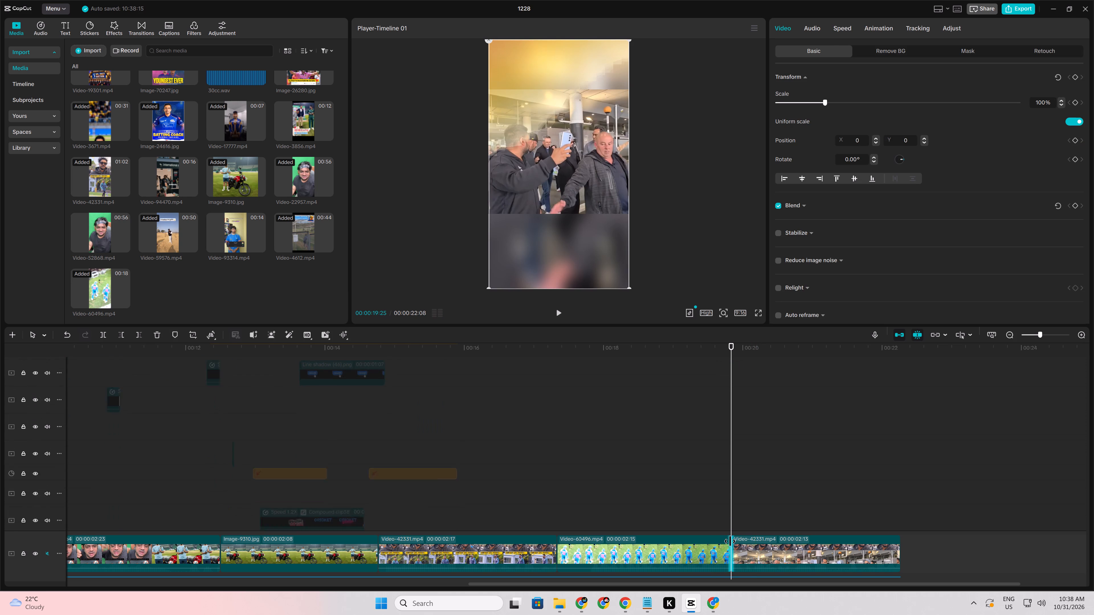
{"action": "scroll", "coordinate": [730, 541], "scroll_direction": "down", "scroll_amount": 20}
{"action": "scroll", "coordinate": [730, 541], "scroll_direction": "down", "scroll_amount": 14}
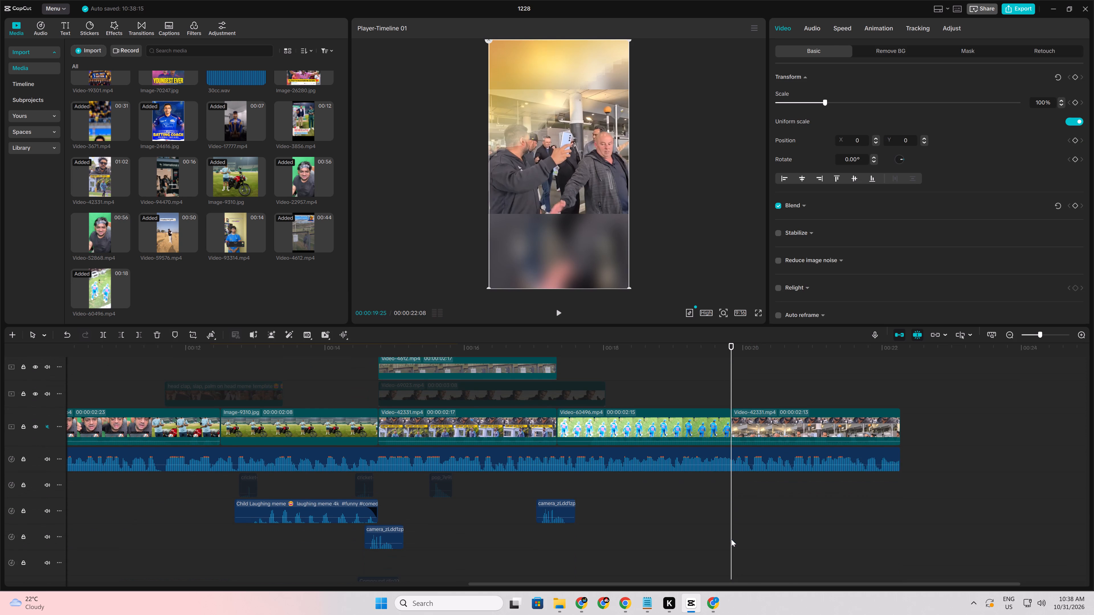
{"action": "scroll", "coordinate": [731, 539], "scroll_direction": "down", "scroll_amount": 2}
{"action": "left_click_drag", "start_coordinate": [552, 484], "coordinate": [720, 490]}
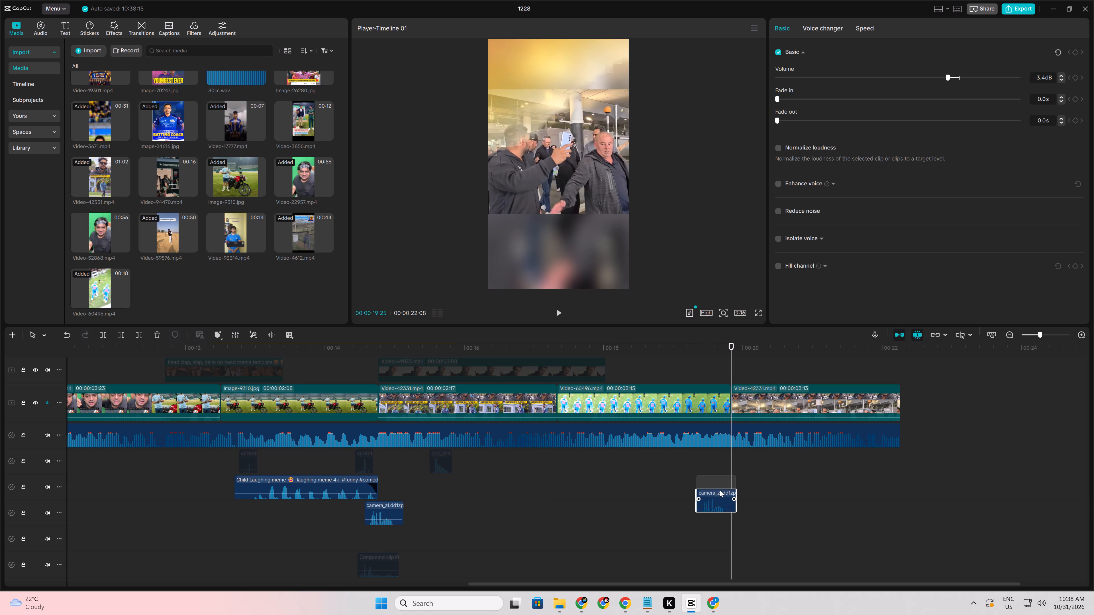
{"action": "left_click_drag", "start_coordinate": [720, 490], "coordinate": [726, 483]}
{"action": "left_click", "coordinate": [685, 466]}
{"action": "key", "text": "space"}
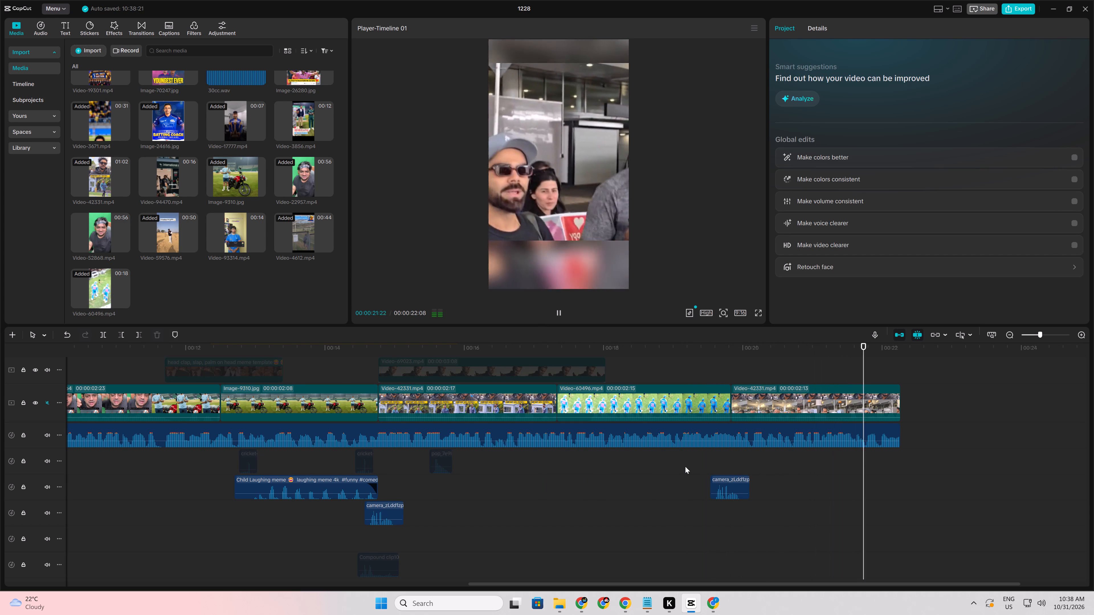
Move the disabled Subscribe compound clip above the end of the final Video-42331 clip, around 21:26, activate it and preview it.
{"action": "scroll", "coordinate": [695, 467], "scroll_direction": "down", "scroll_amount": 5, "text": "ctrl"}
{"action": "left_click", "coordinate": [834, 479]}
{"action": "left_click_drag", "start_coordinate": [834, 479], "coordinate": [854, 487]}
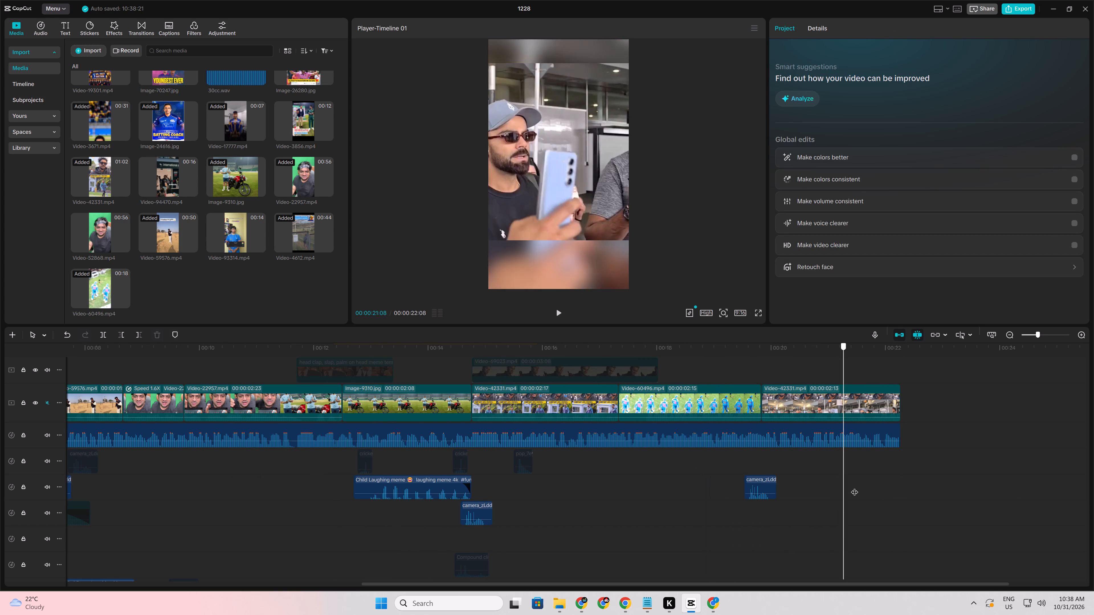
{"action": "left_click_drag", "start_coordinate": [854, 487], "coordinate": [878, 491]}
{"action": "scroll", "coordinate": [878, 491], "scroll_direction": "up", "scroll_amount": 17}
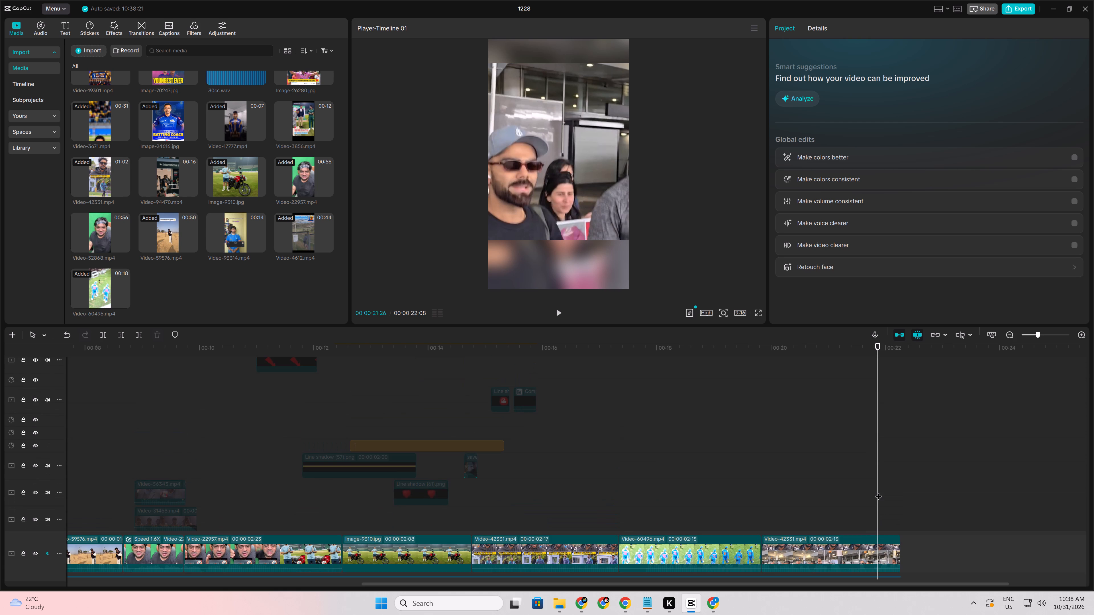
{"action": "scroll", "coordinate": [878, 491], "scroll_direction": "up", "scroll_amount": 1}
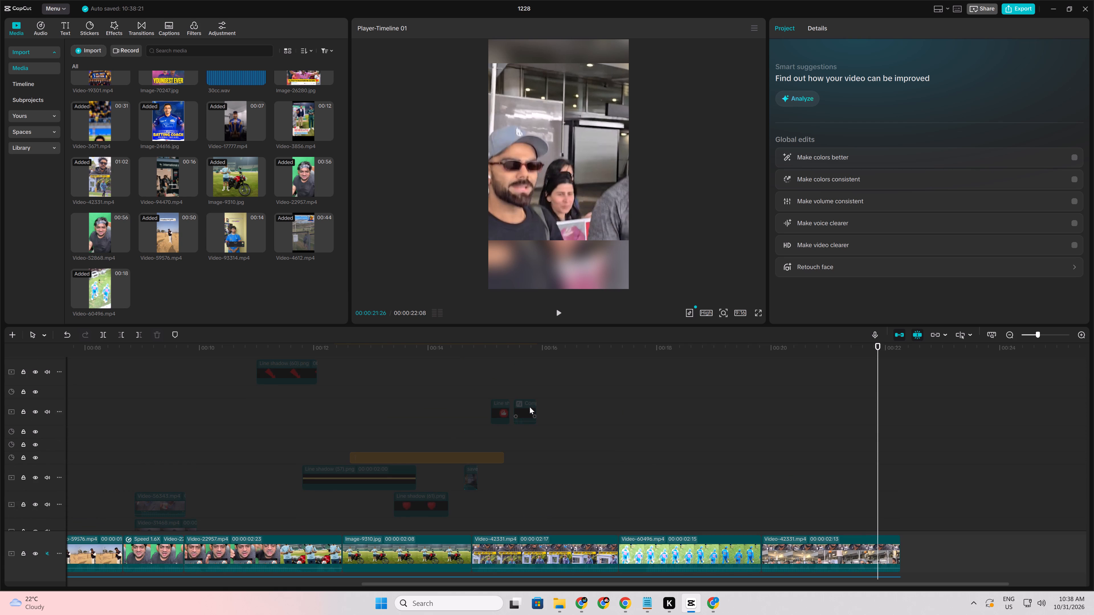
{"action": "left_click_drag", "start_coordinate": [528, 407], "coordinate": [881, 411]}
{"action": "right_click", "coordinate": [881, 411]}
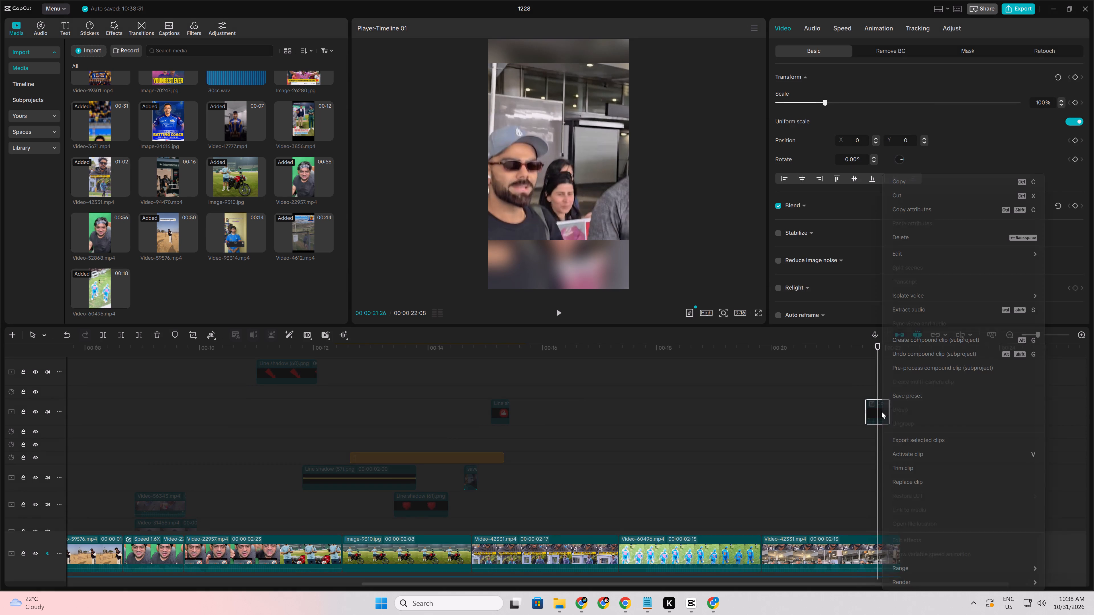
{"action": "left_click", "coordinate": [906, 456]}
{"action": "left_click", "coordinate": [825, 445]}
{"action": "left_click_drag", "start_coordinate": [825, 445], "coordinate": [862, 442]}
{"action": "key", "text": "space"}
{"action": "left_click", "coordinate": [841, 447]}
{"action": "key", "text": "space"}
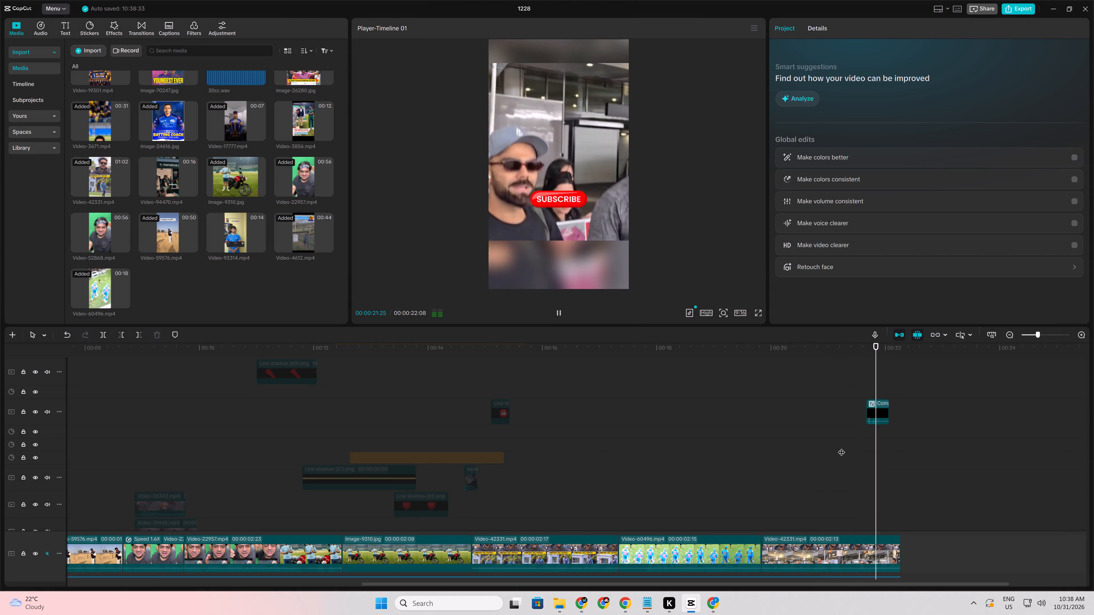
Set the video's export resolution to 1080P.
{"action": "left_click", "coordinate": [1013, 13]}
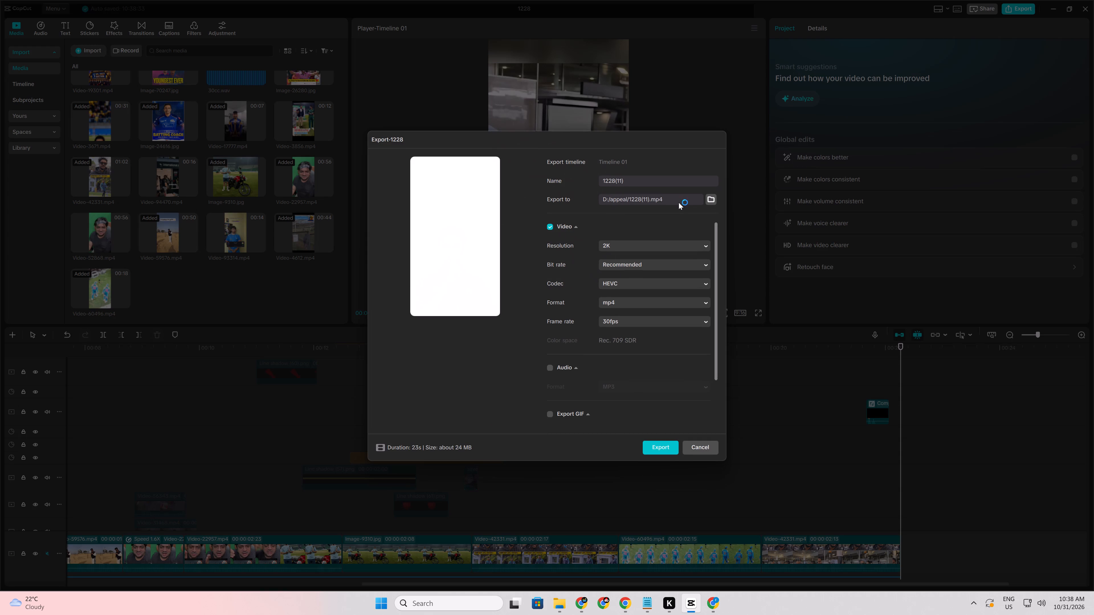
{"action": "triple_click", "coordinate": [639, 181]}
{"action": "left_click", "coordinate": [617, 249]}
{"action": "left_click", "coordinate": [631, 294]}
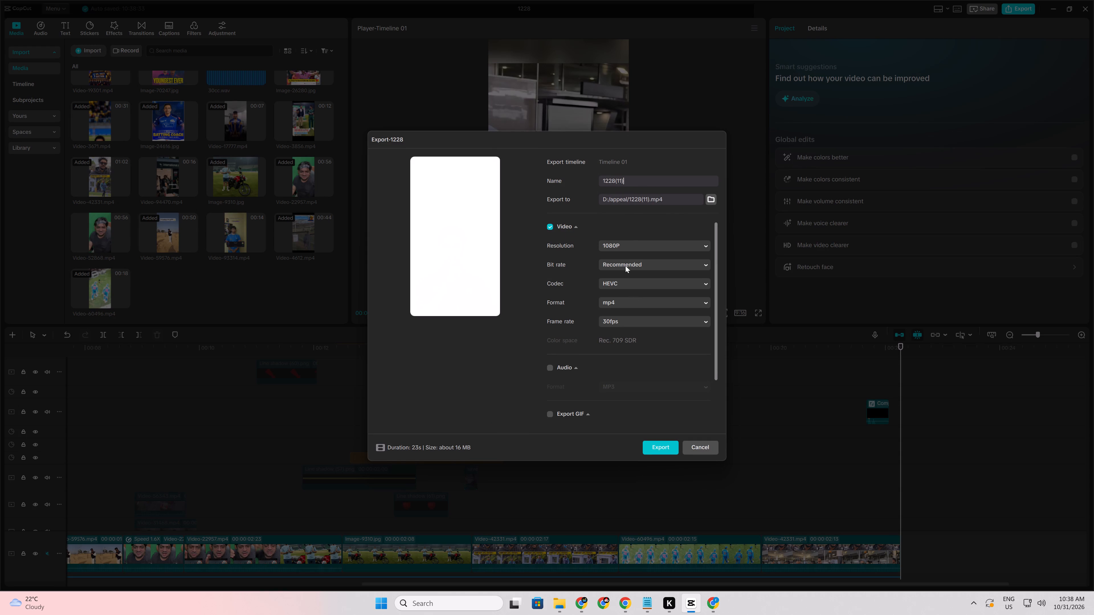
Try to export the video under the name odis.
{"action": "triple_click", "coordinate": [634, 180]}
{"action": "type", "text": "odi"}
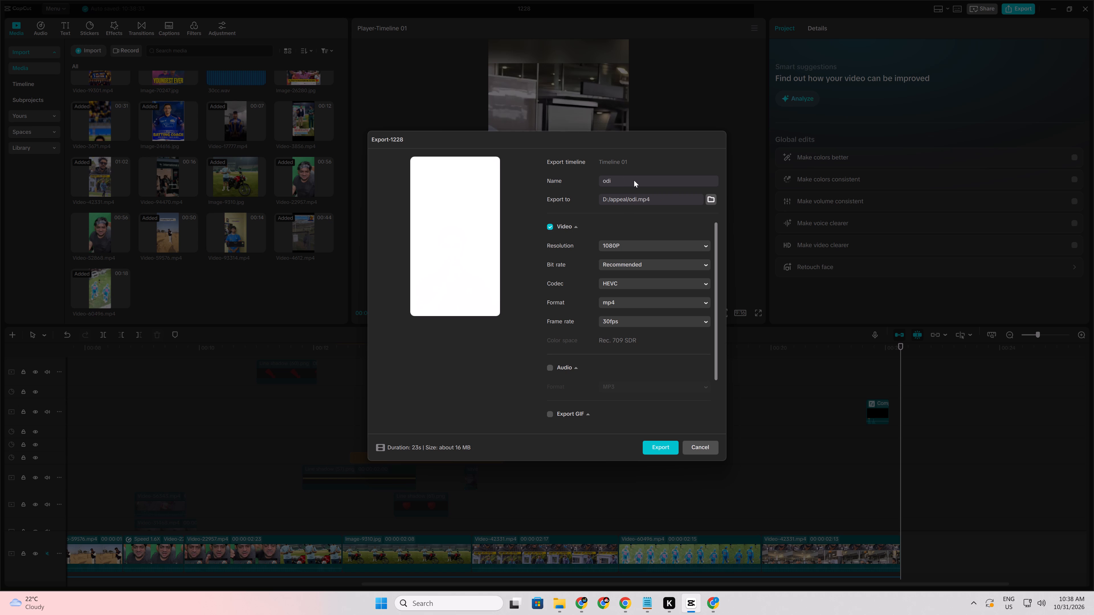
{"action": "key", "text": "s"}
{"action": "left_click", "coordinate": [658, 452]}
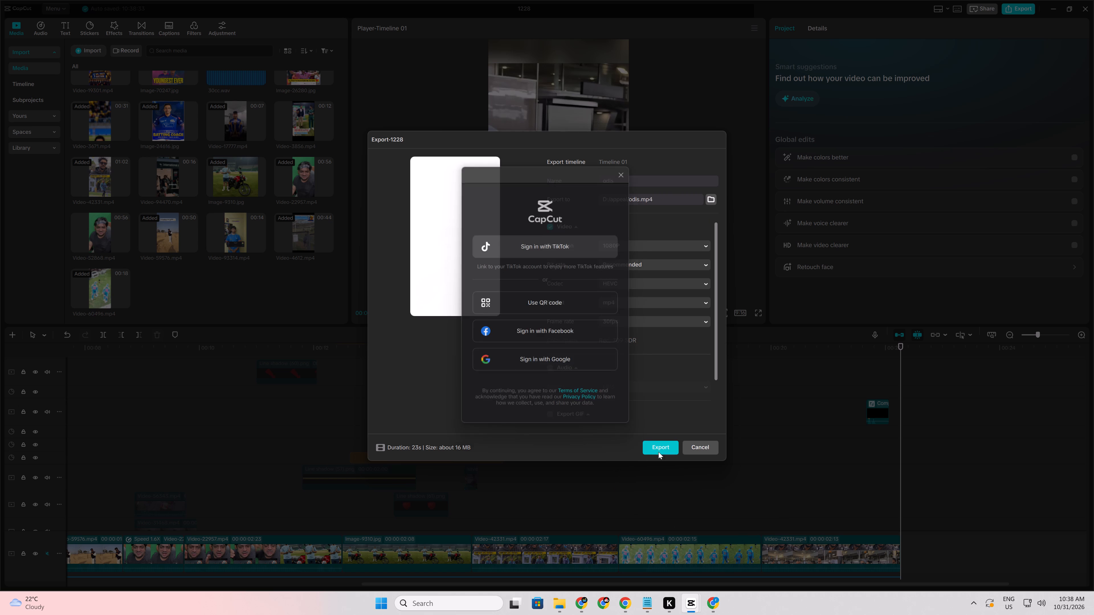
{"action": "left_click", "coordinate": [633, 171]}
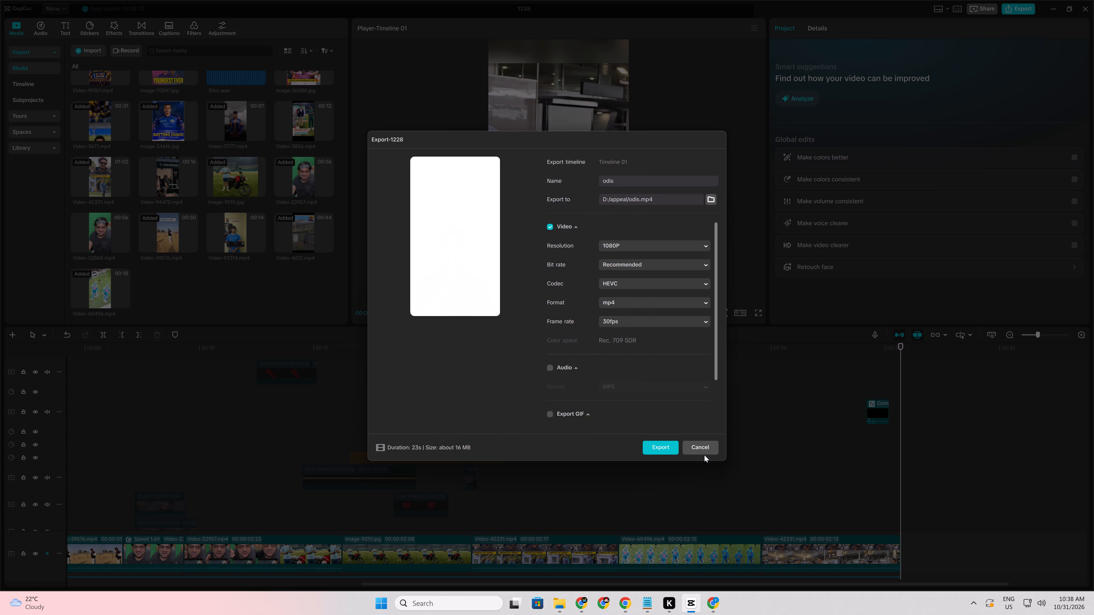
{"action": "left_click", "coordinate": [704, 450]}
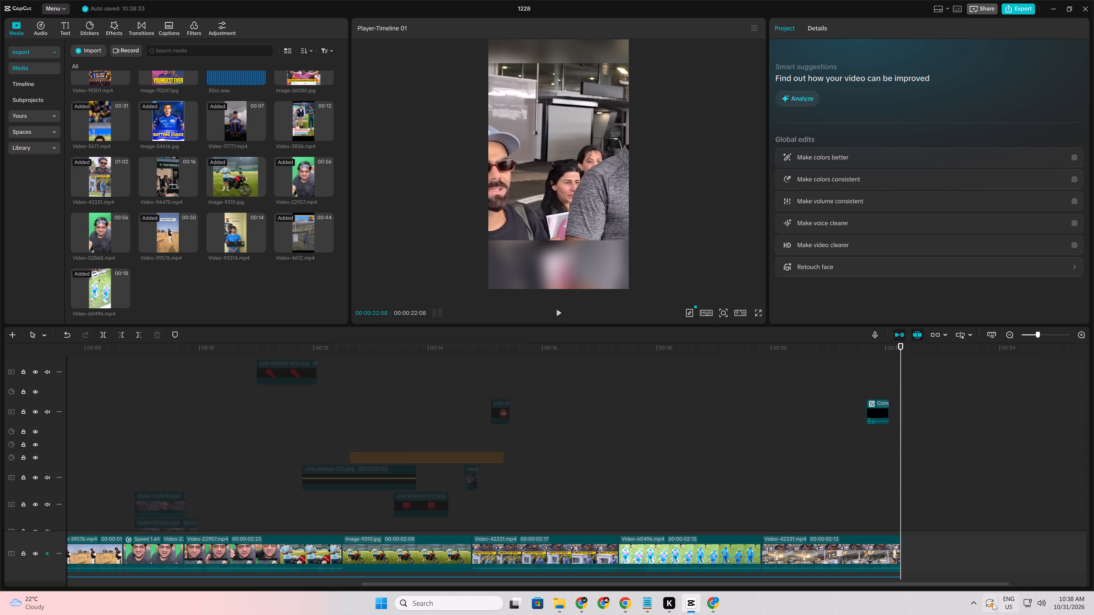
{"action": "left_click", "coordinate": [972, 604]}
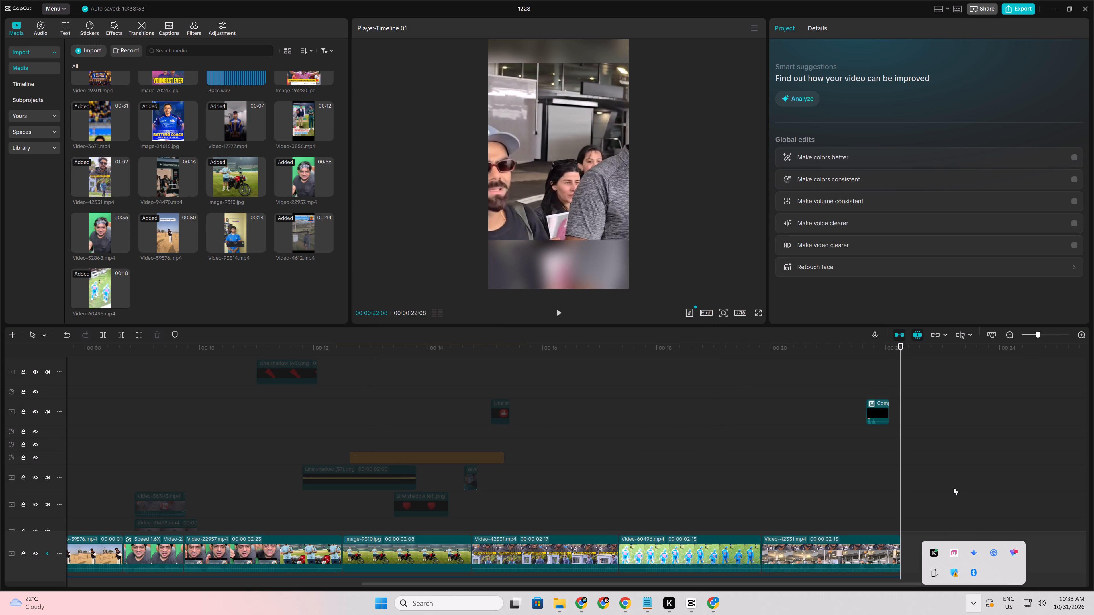
Deactivate the still active sticker clip that starts at about 3 seconds, above Image-26280.
{"action": "left_click", "coordinate": [218, 448]}
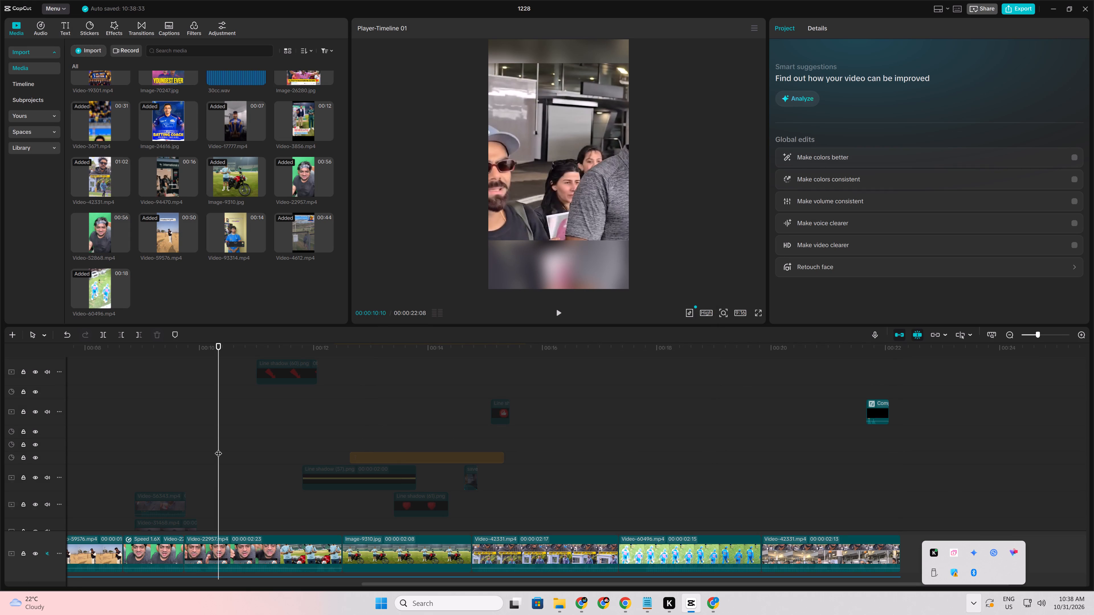
{"action": "left_click_drag", "start_coordinate": [218, 448], "coordinate": [249, 466]}
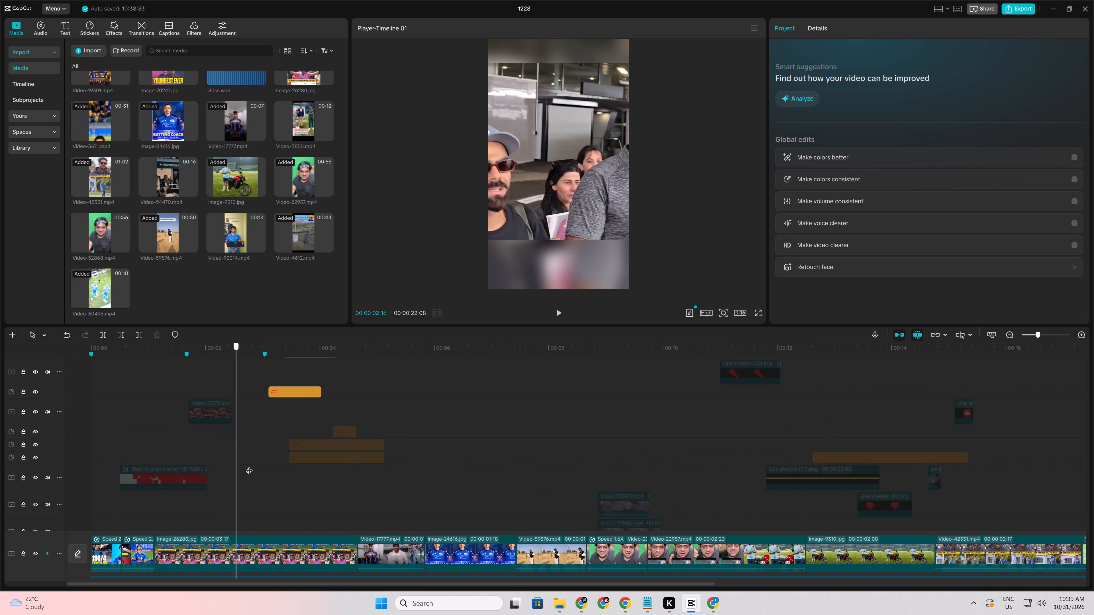
{"action": "left_click_drag", "start_coordinate": [249, 466], "coordinate": [273, 461]}
{"action": "left_click", "coordinate": [282, 395]}
{"action": "right_click", "coordinate": [282, 395]}
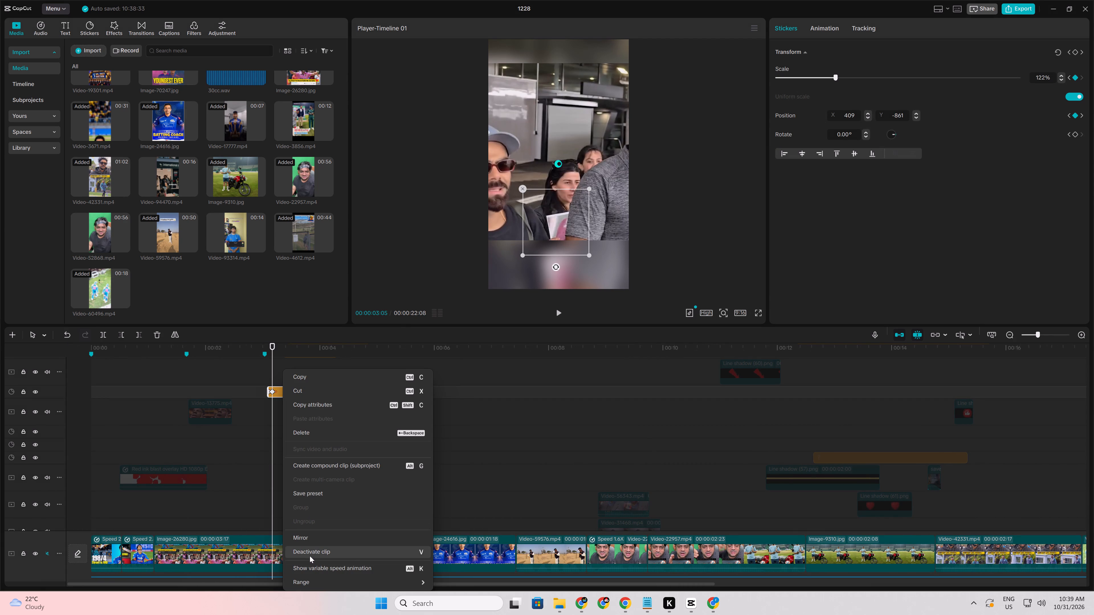
{"action": "left_click", "coordinate": [310, 556]}
{"action": "left_click", "coordinate": [1008, 11]}
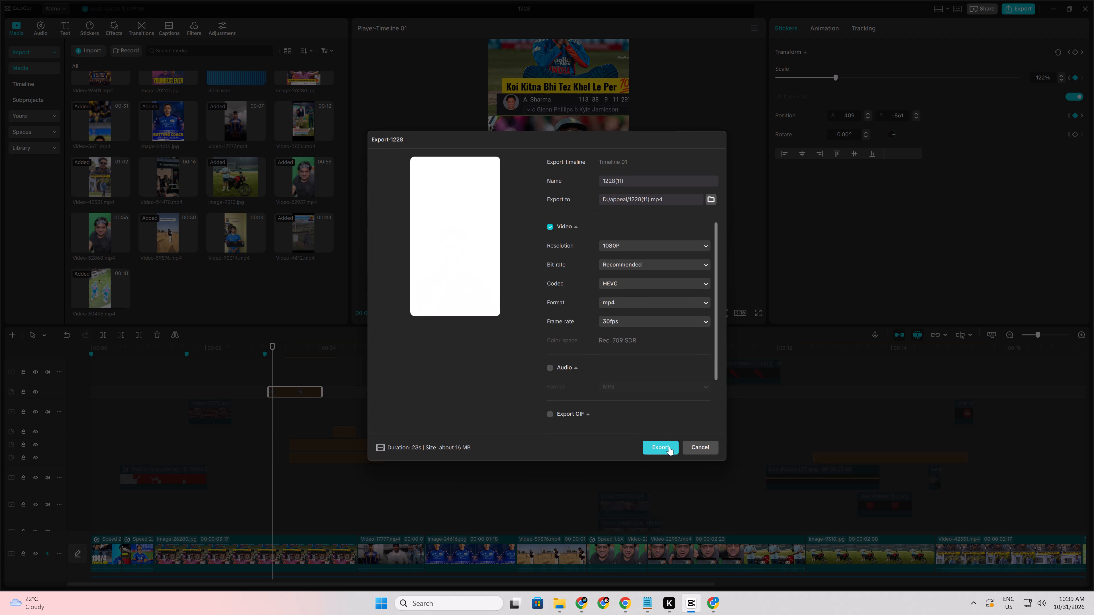
{"action": "left_click", "coordinate": [687, 447]}
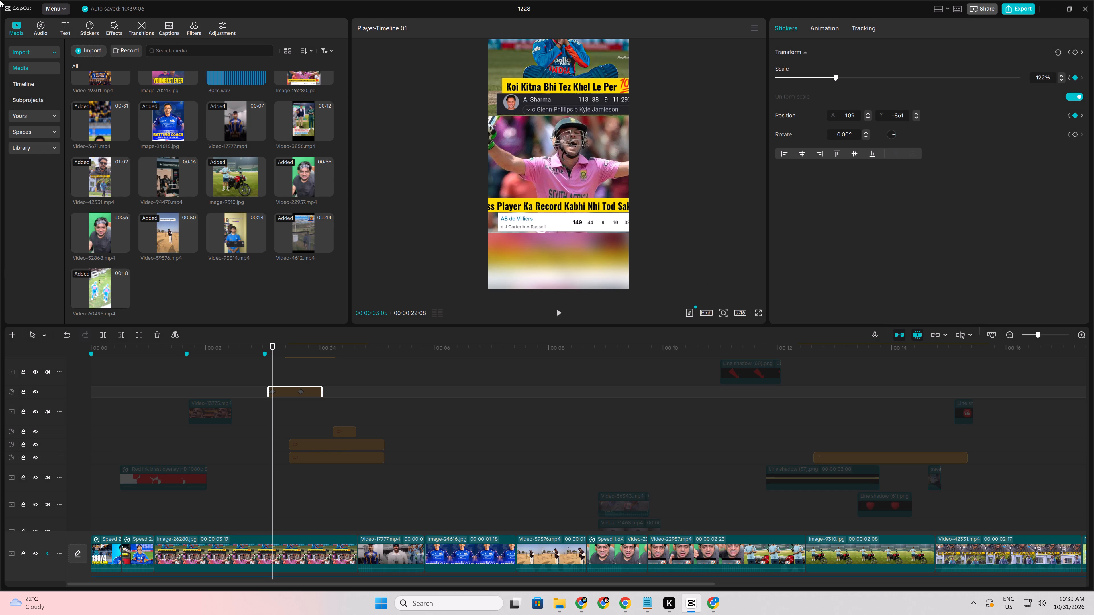
Move the disabled red circle clip from the start of the timeline to about 2:29, above Image-26280, and activate it.
{"action": "scroll", "coordinate": [730, 495], "scroll_direction": "up", "scroll_amount": 7}
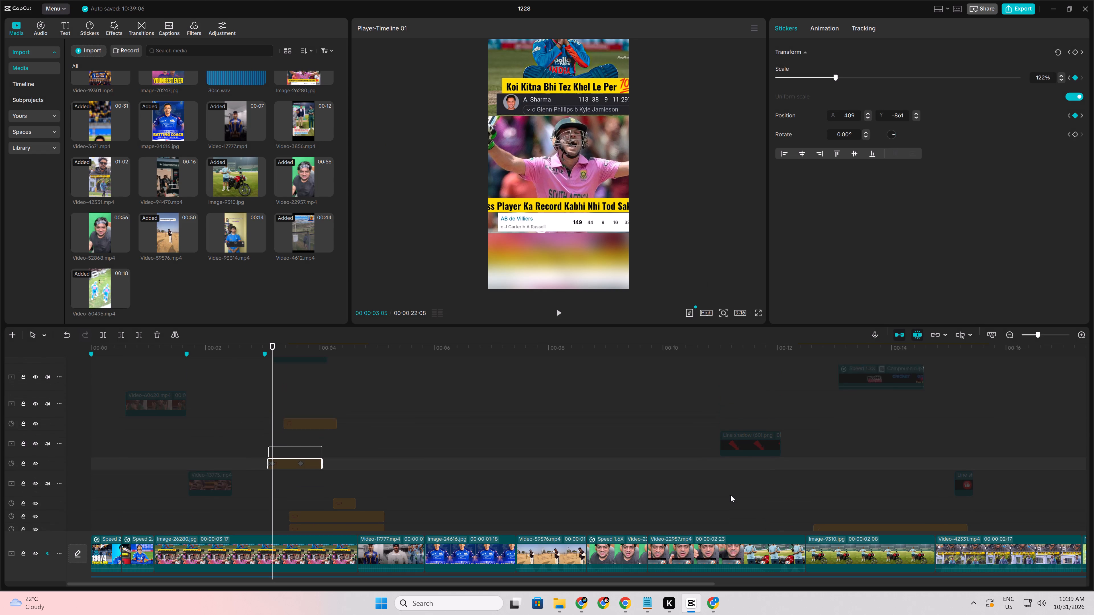
{"action": "scroll", "coordinate": [730, 495], "scroll_direction": "up", "scroll_amount": 13}
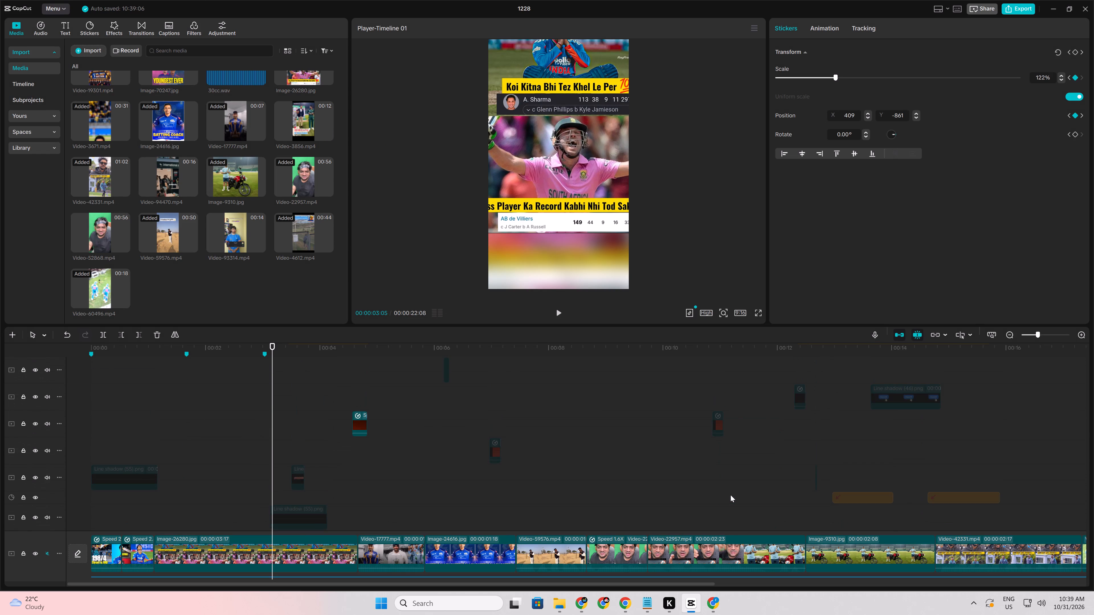
{"action": "scroll", "coordinate": [730, 495], "scroll_direction": "up", "scroll_amount": 5}
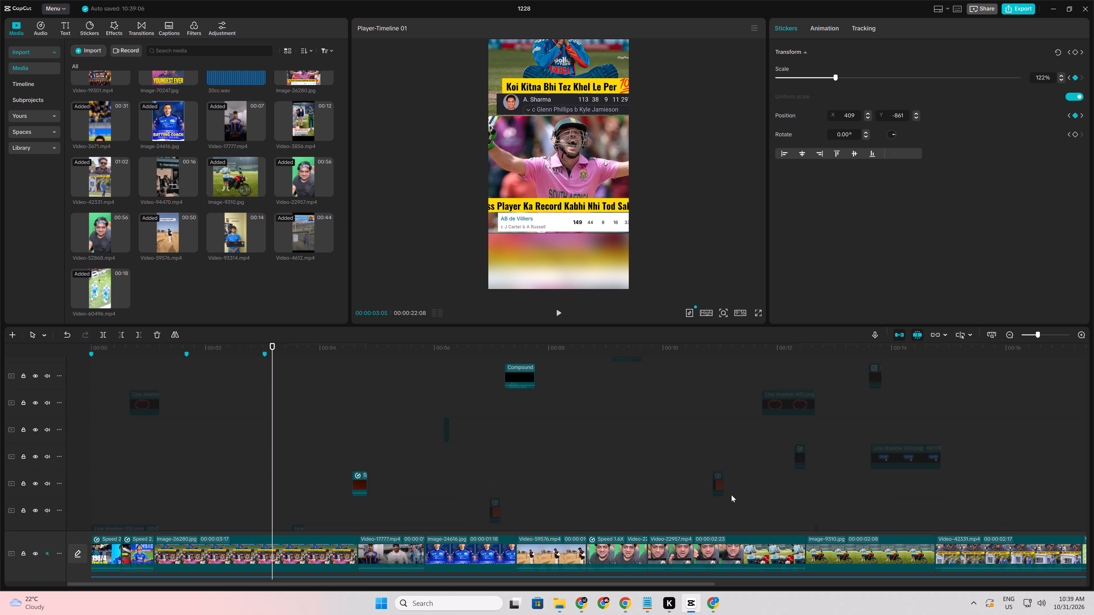
{"action": "scroll", "coordinate": [731, 495], "scroll_direction": "up", "scroll_amount": 1}
{"action": "scroll", "coordinate": [754, 472], "scroll_direction": "up", "scroll_amount": 2}
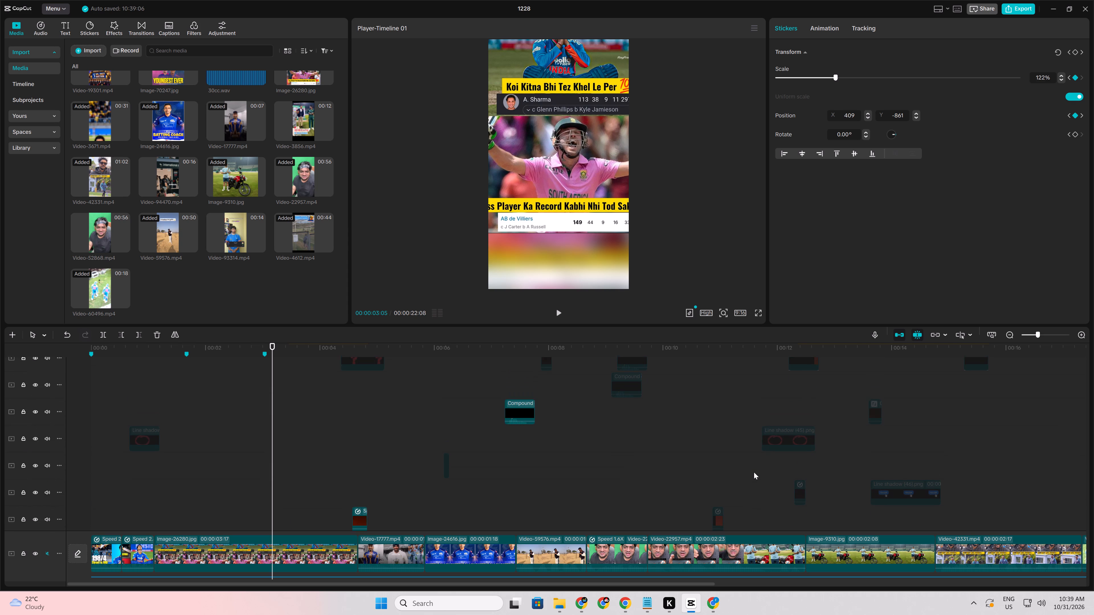
{"action": "scroll", "coordinate": [754, 472], "scroll_direction": "up", "scroll_amount": 16}
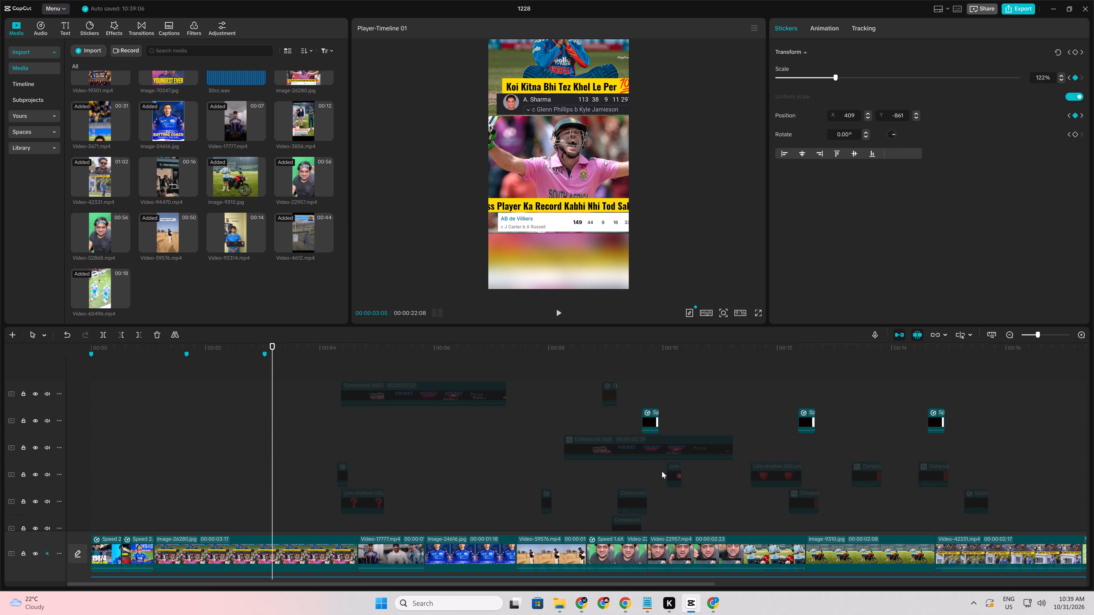
{"action": "scroll", "coordinate": [264, 470], "scroll_direction": "down", "scroll_amount": 13}
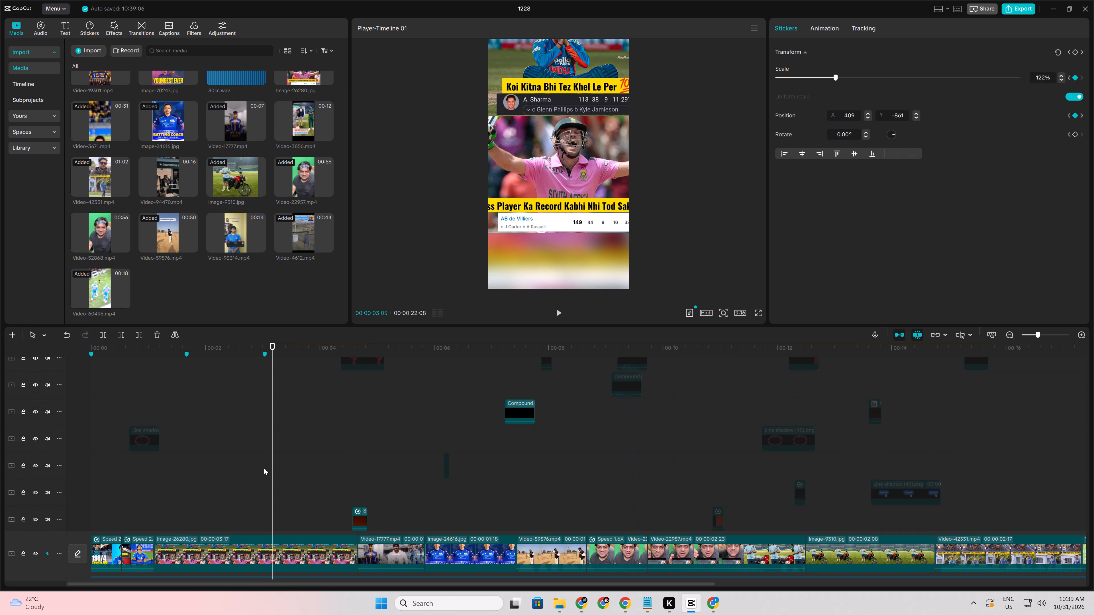
{"action": "left_click_drag", "start_coordinate": [146, 429], "coordinate": [275, 434]}
{"action": "right_click", "coordinate": [275, 434]}
{"action": "left_click", "coordinate": [297, 456]}
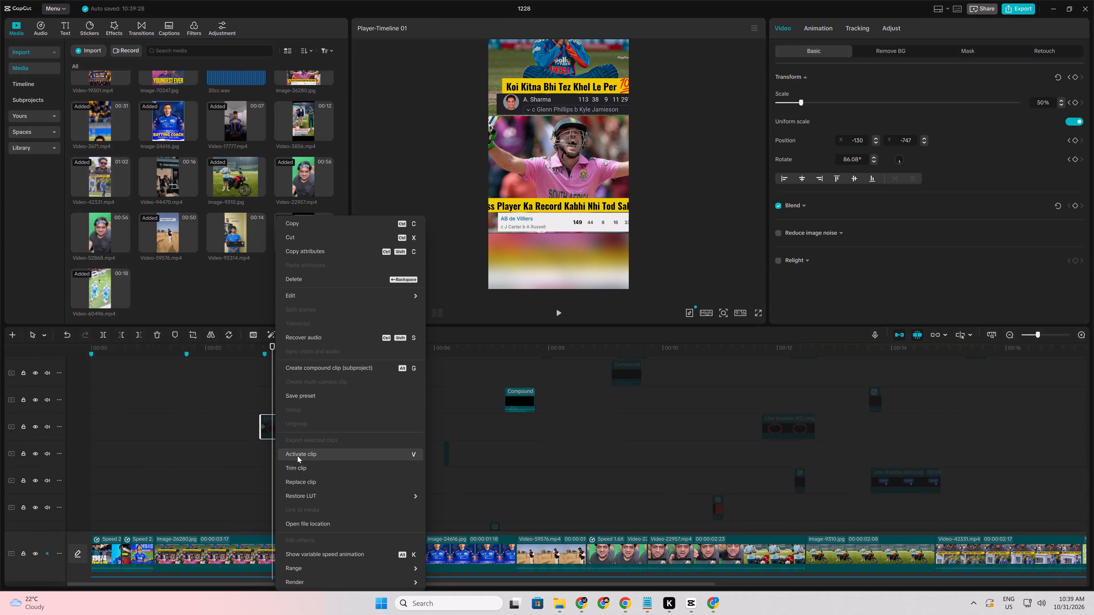
Move the red circle clip to the lower track just beneath the disabled line shadow overlay, starting at 2:29.
{"action": "left_click", "coordinate": [248, 456]}
{"action": "left_click_drag", "start_coordinate": [248, 456], "coordinate": [261, 458]}
{"action": "left_click", "coordinate": [270, 428]}
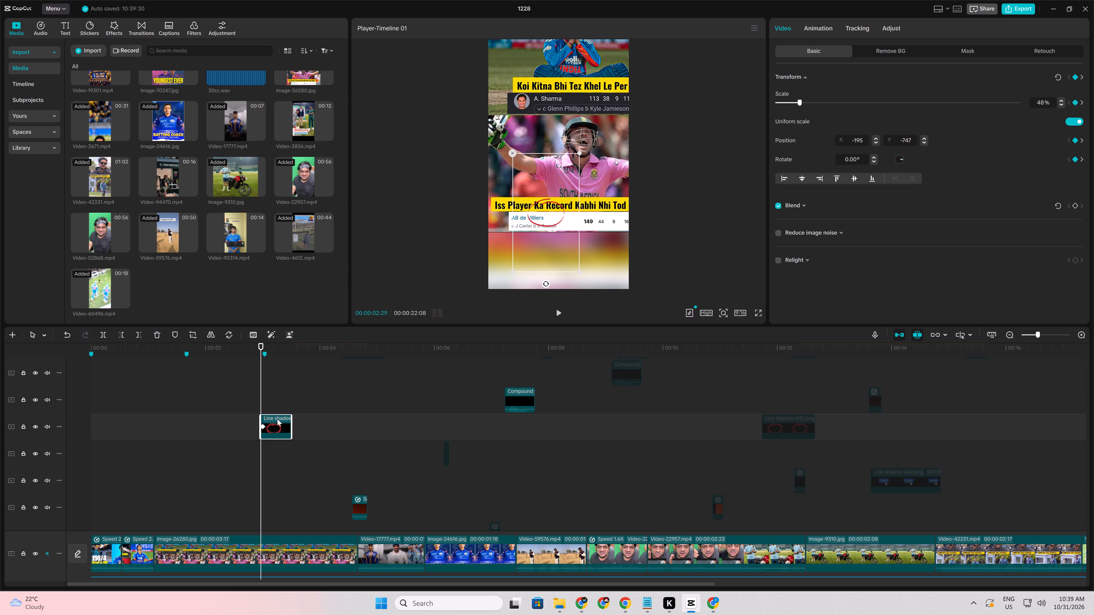
{"action": "scroll", "coordinate": [287, 478], "scroll_direction": "up", "scroll_amount": 3}
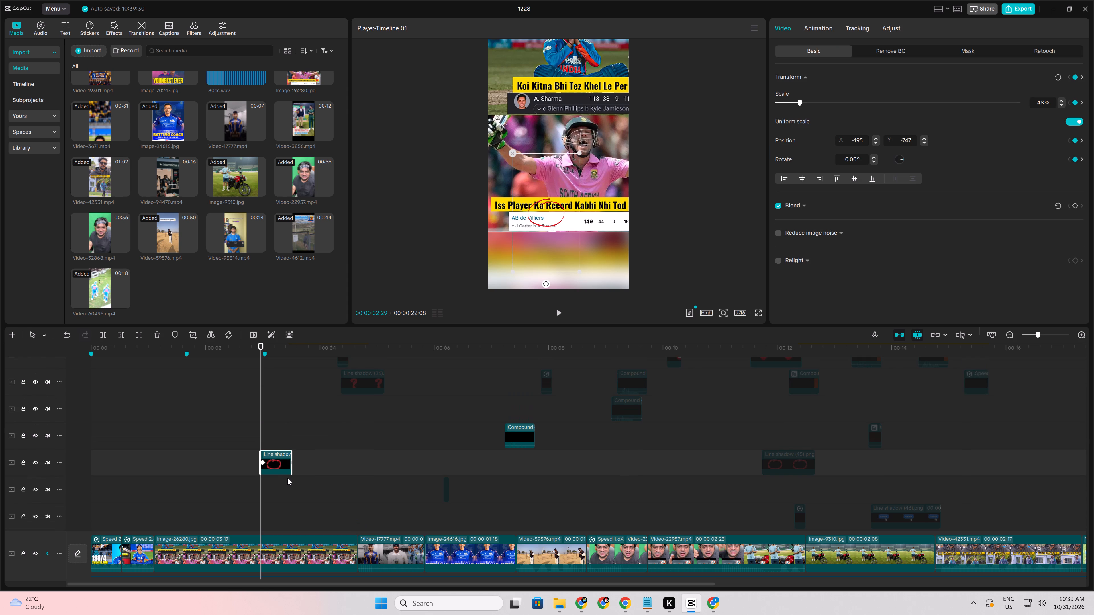
{"action": "scroll", "coordinate": [287, 478], "scroll_direction": "down", "scroll_amount": 3}
{"action": "left_click_drag", "start_coordinate": [274, 427], "coordinate": [267, 526]}
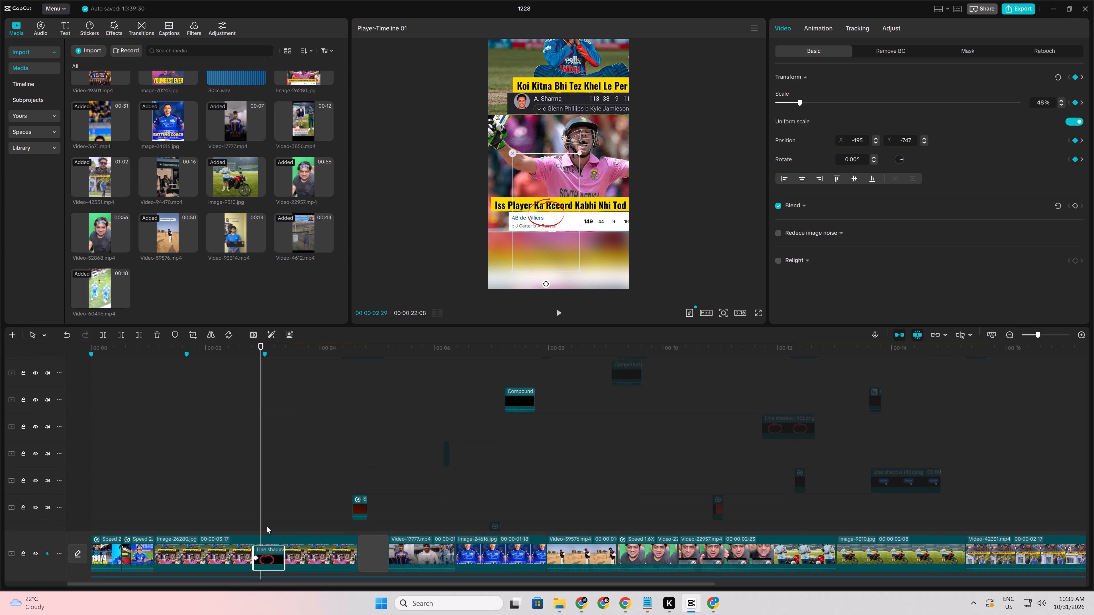
{"action": "left_click_drag", "start_coordinate": [267, 526], "coordinate": [268, 521]}
{"action": "scroll", "coordinate": [269, 520], "scroll_direction": "down", "scroll_amount": 12}
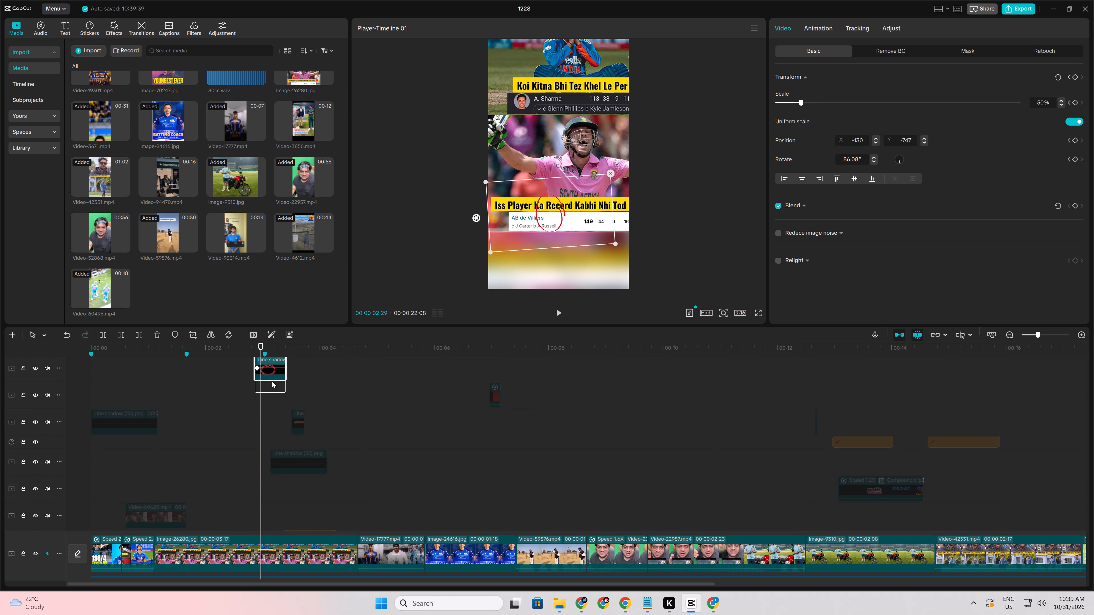
{"action": "left_click_drag", "start_coordinate": [272, 362], "coordinate": [281, 484]}
{"action": "scroll", "coordinate": [279, 485], "scroll_direction": "down", "scroll_amount": 5}
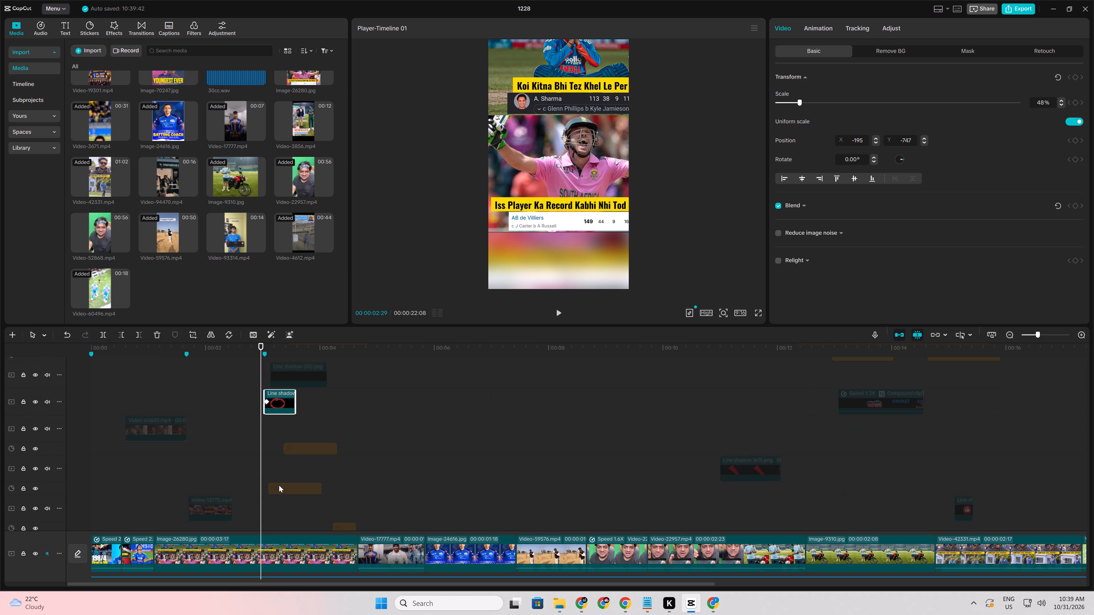
{"action": "scroll", "coordinate": [279, 485], "scroll_direction": "down", "scroll_amount": 4}
{"action": "scroll", "coordinate": [279, 485], "scroll_direction": "up", "scroll_amount": 4}
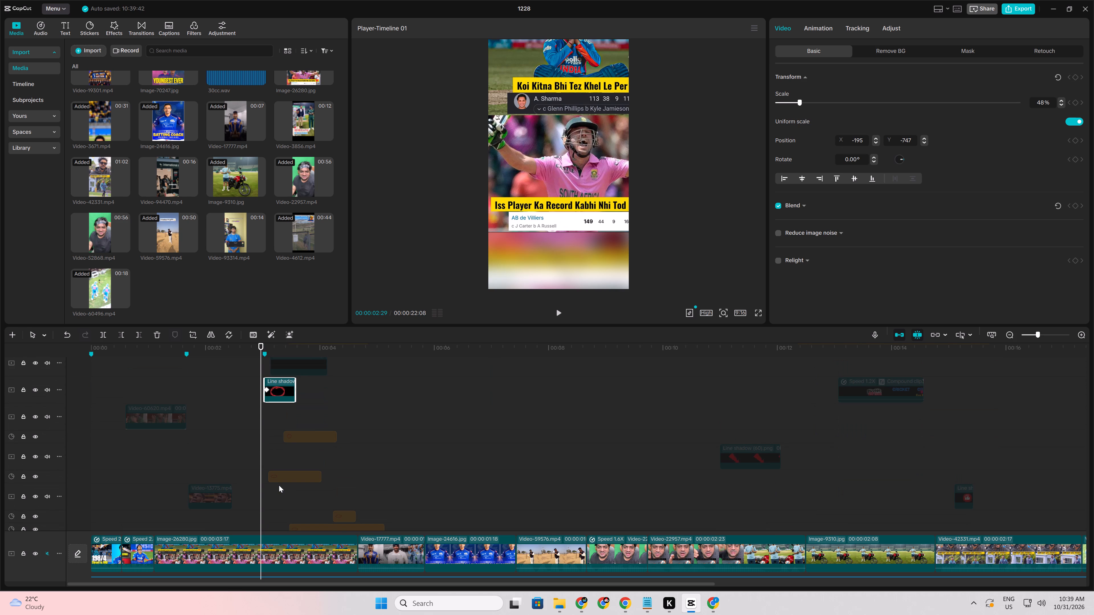
{"action": "left_click_drag", "start_coordinate": [276, 401], "coordinate": [271, 401]}
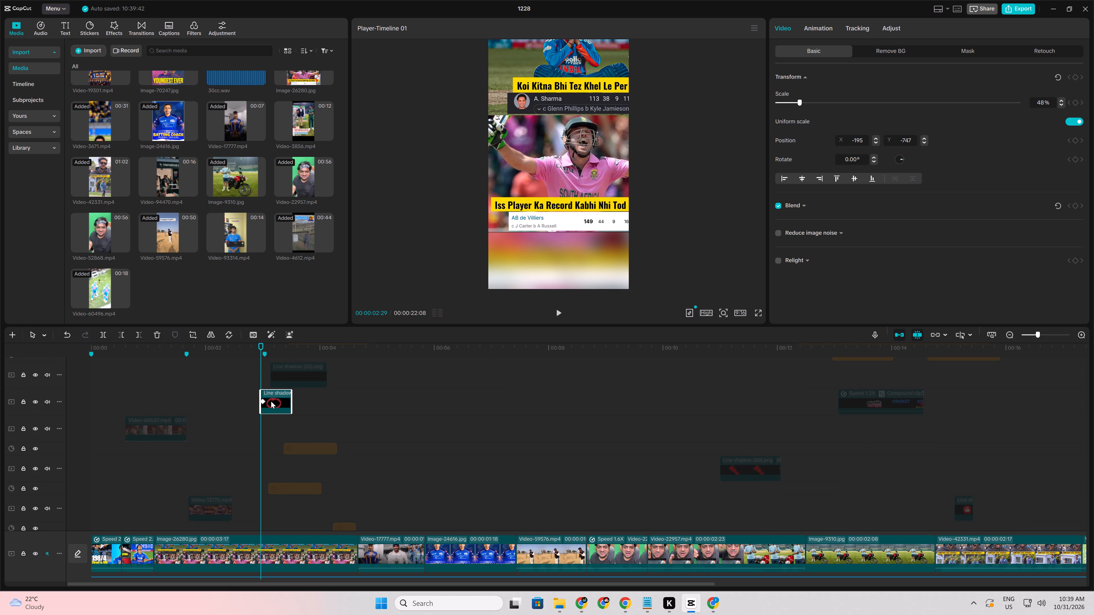
{"action": "left_click_drag", "start_coordinate": [271, 401], "coordinate": [271, 402]}
Extend the end of the red circle clip to about 4:07.
{"action": "left_click_drag", "start_coordinate": [293, 405], "coordinate": [330, 413]}
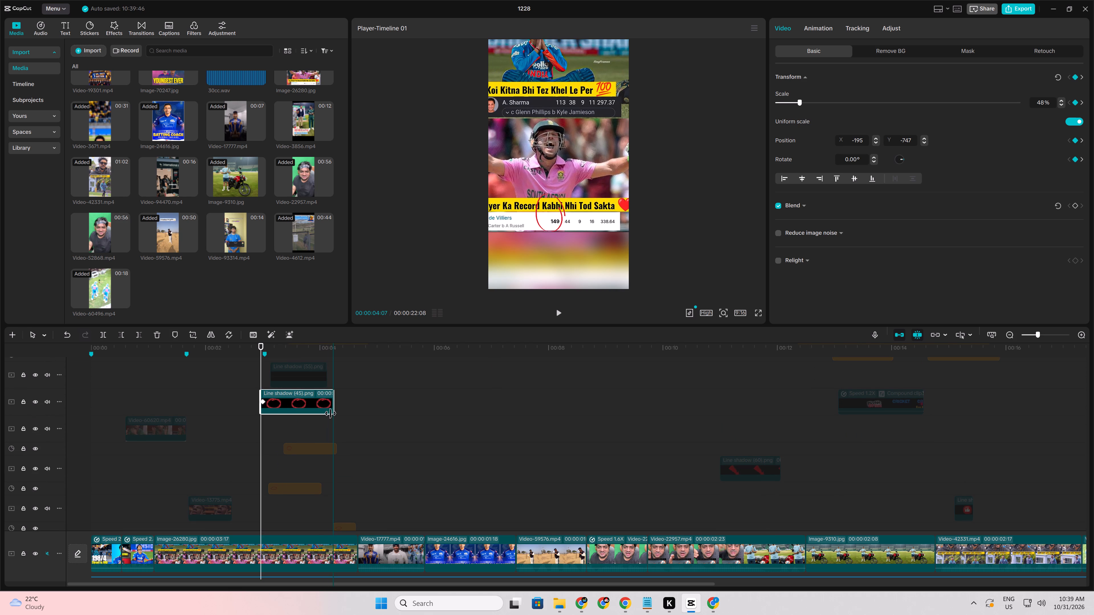
{"action": "left_click_drag", "start_coordinate": [330, 413], "coordinate": [331, 414]}
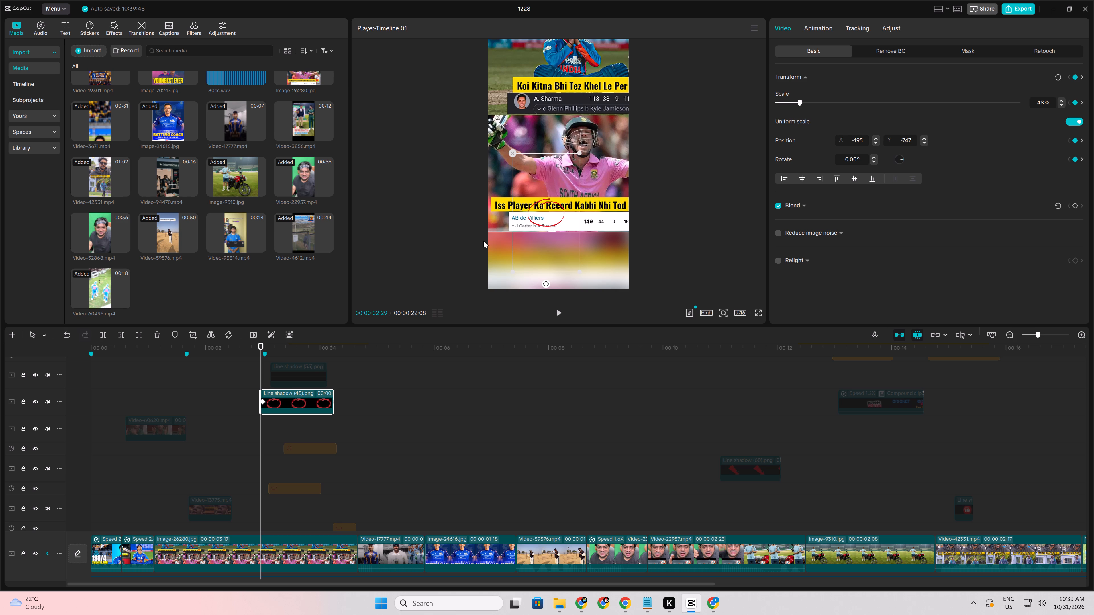
Reposition the red circle over the 149 score at 2:29 and at the 3:00 keyframe, there to about X 495, Y -850.
{"action": "left_click", "coordinate": [550, 167]}
{"action": "left_click_drag", "start_coordinate": [550, 168], "coordinate": [554, 130]}
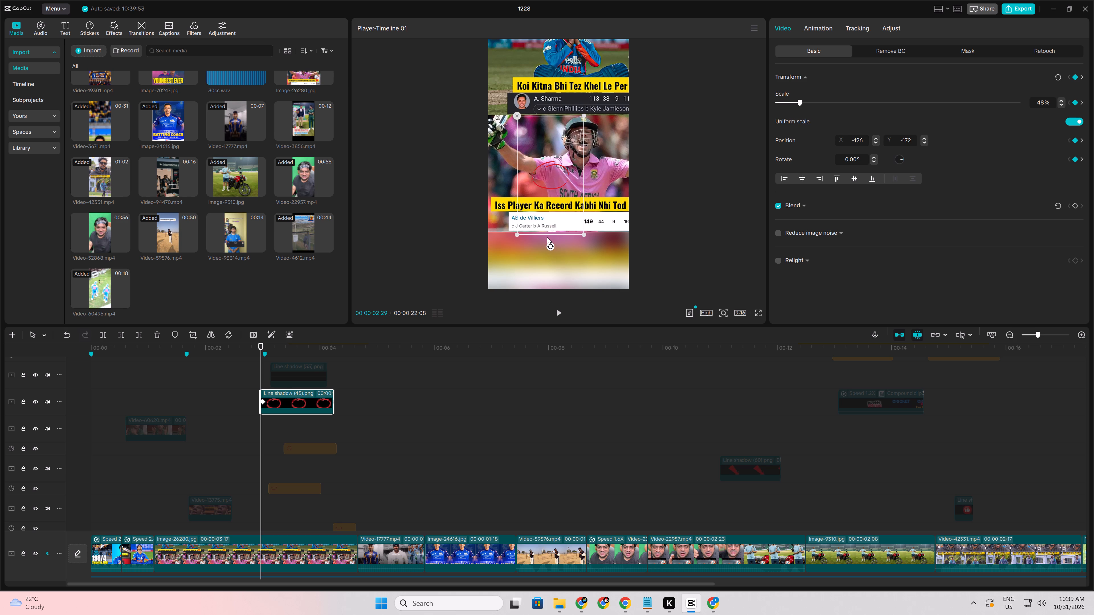
{"action": "left_click_drag", "start_coordinate": [543, 195], "coordinate": [579, 240]}
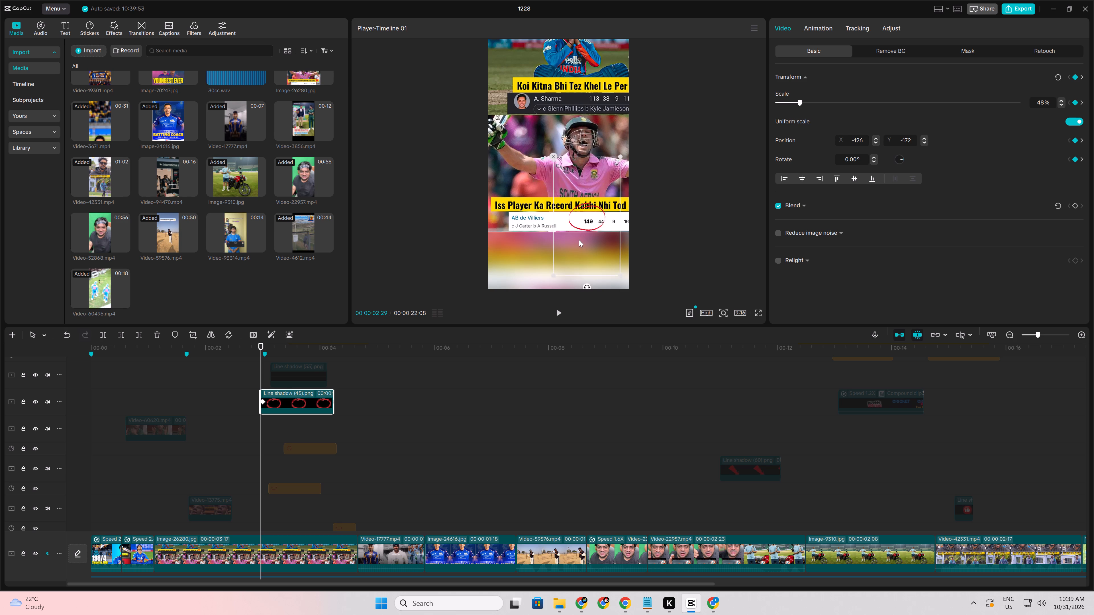
{"action": "left_click_drag", "start_coordinate": [579, 240], "coordinate": [580, 241]}
{"action": "key", "text": "Right"}
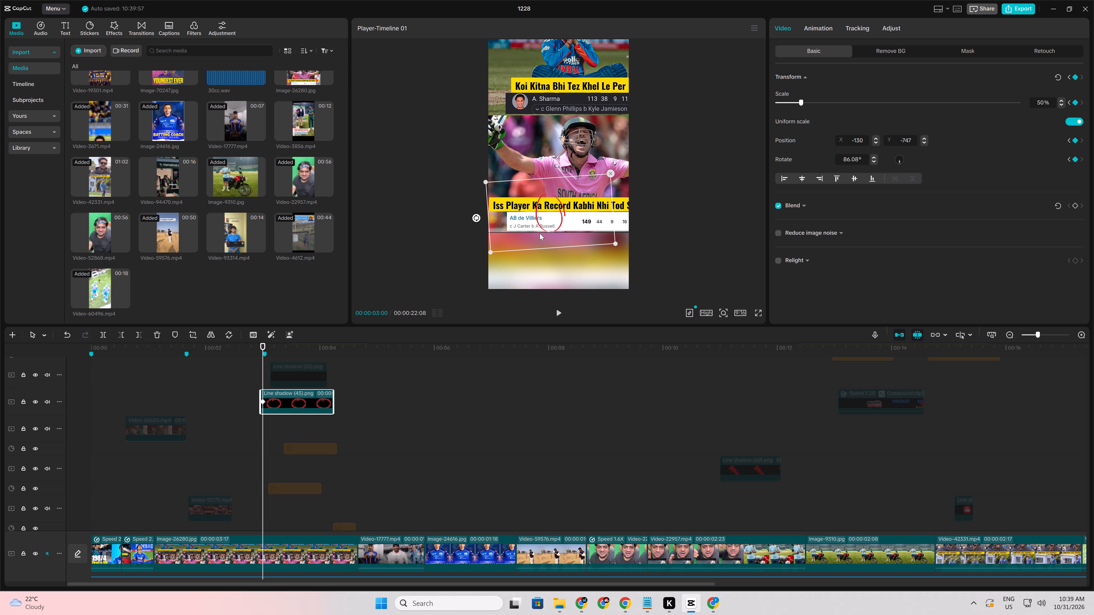
{"action": "left_click_drag", "start_coordinate": [540, 218], "coordinate": [581, 224]}
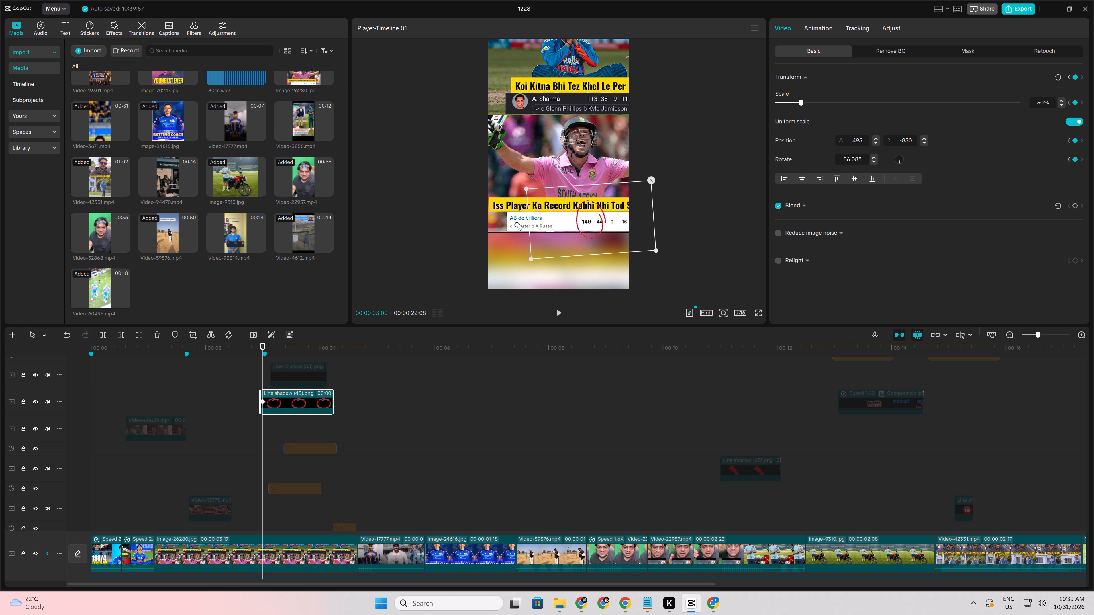
Rotate the red circle to -7.25° at its 3:00 keyframe so it rings the 149 score, and play it back.
{"action": "left_click_drag", "start_coordinate": [516, 222], "coordinate": [589, 241]}
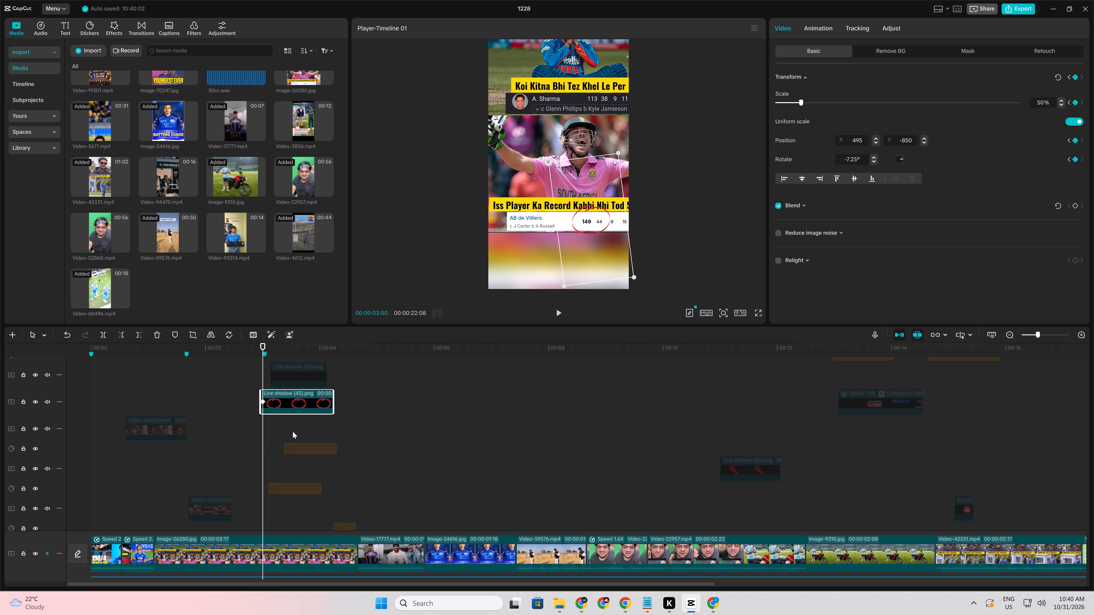
{"action": "left_click", "coordinate": [240, 430]}
{"action": "key", "text": "space"}
{"action": "key", "text": "space"}
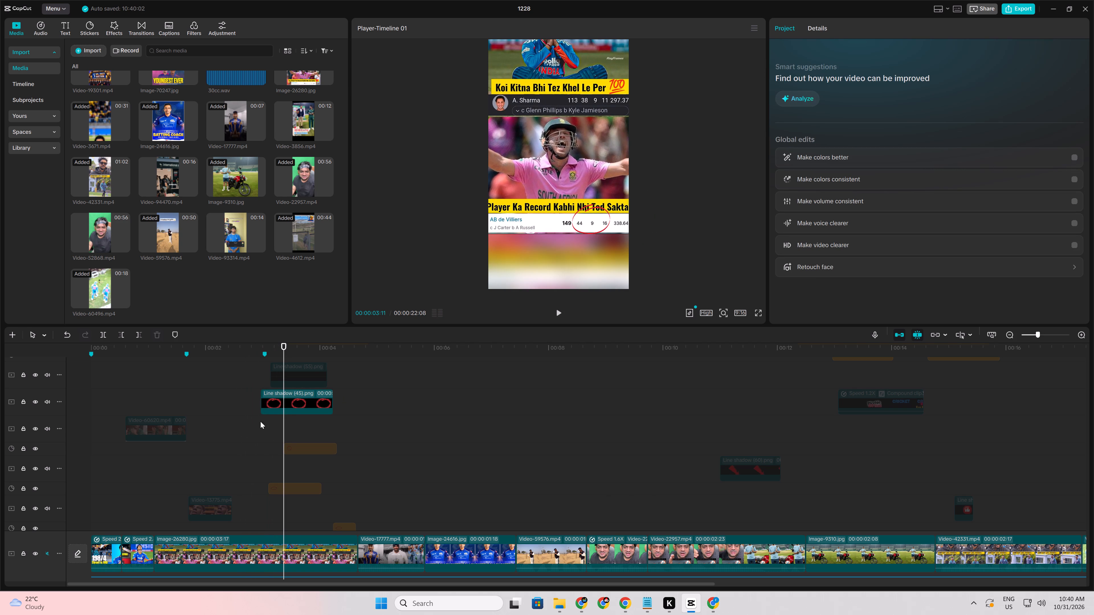
Keyframe the red circle's position at 3:22 to about X -68, Y -885 over the moving 149 score, and preview the motion.
{"action": "key", "text": "space"}
{"action": "key", "text": "space"}
{"action": "left_click", "coordinate": [293, 402]}
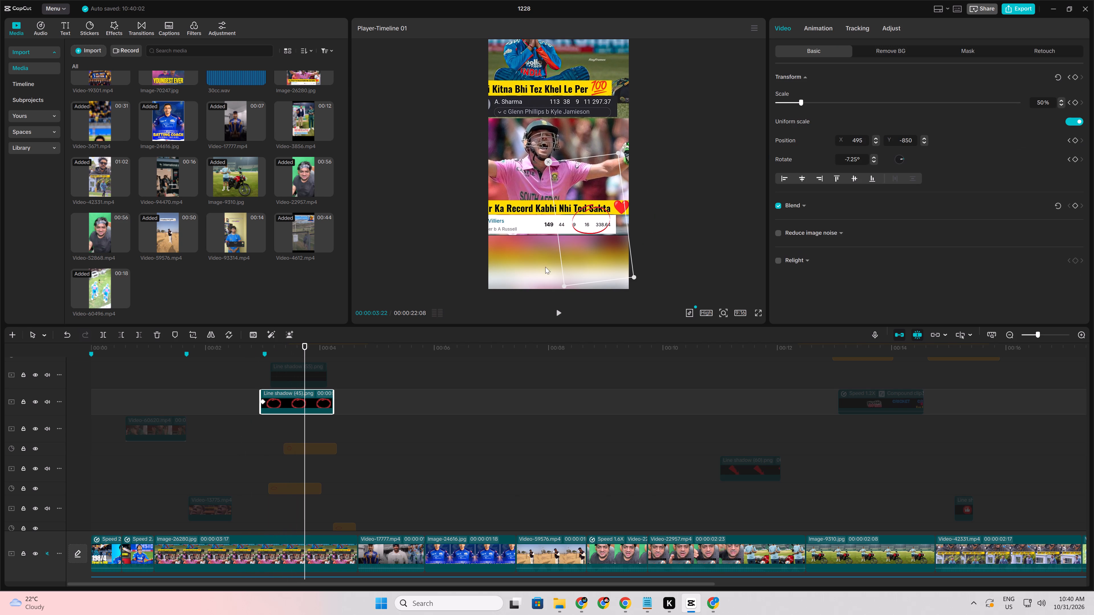
{"action": "left_click_drag", "start_coordinate": [582, 249], "coordinate": [545, 251]}
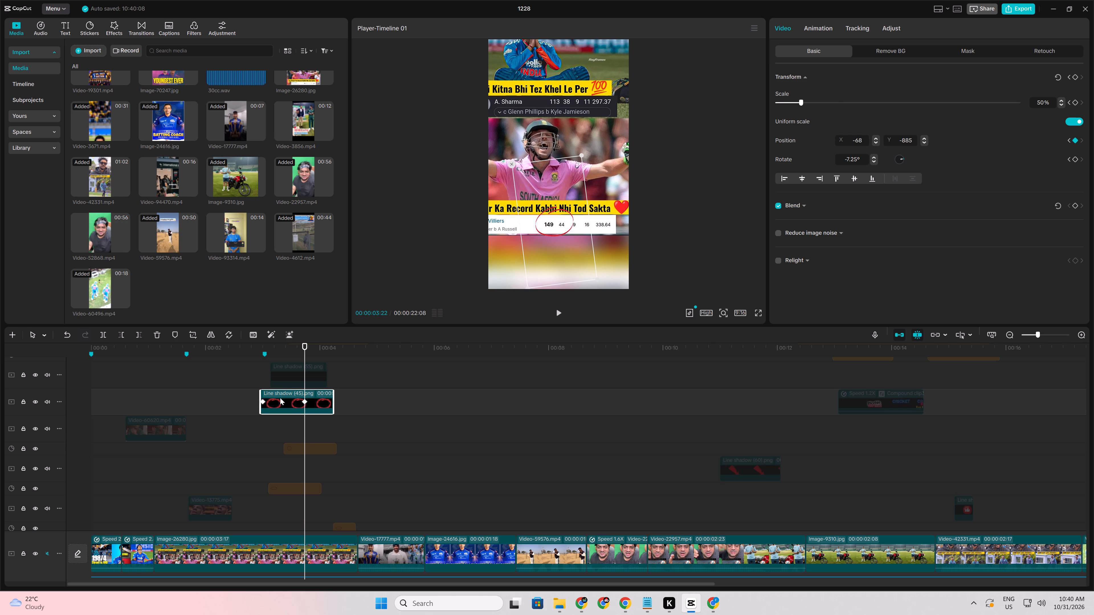
{"action": "left_click", "coordinate": [242, 401]}
{"action": "key", "text": "space"}
{"action": "key", "text": "space"}
{"action": "key", "text": "space"}
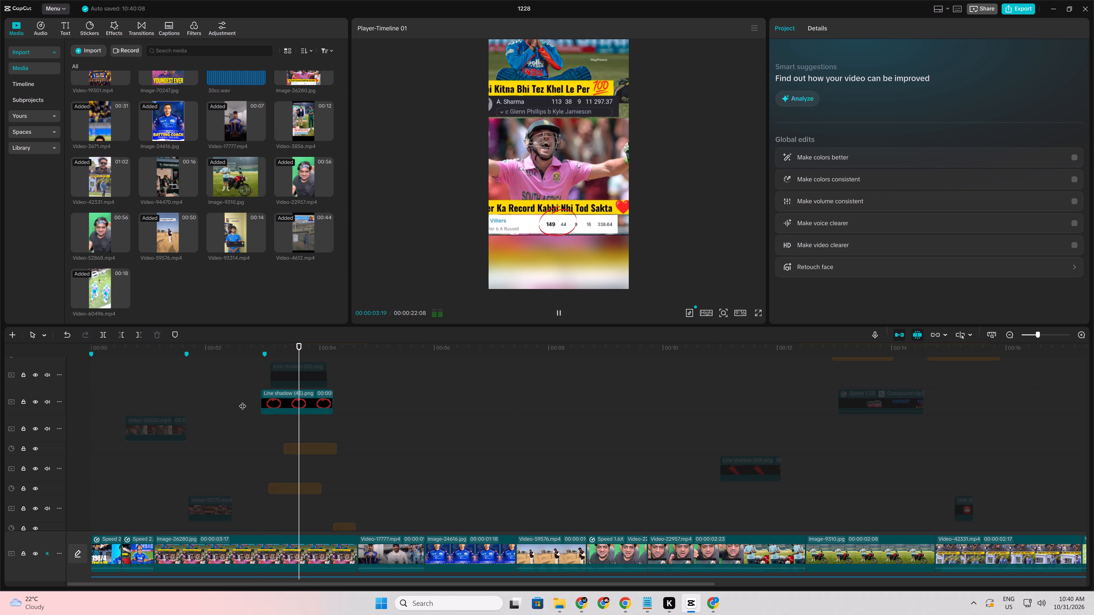
Export the finished video under the name odi start.
{"action": "left_click", "coordinate": [1016, 12]}
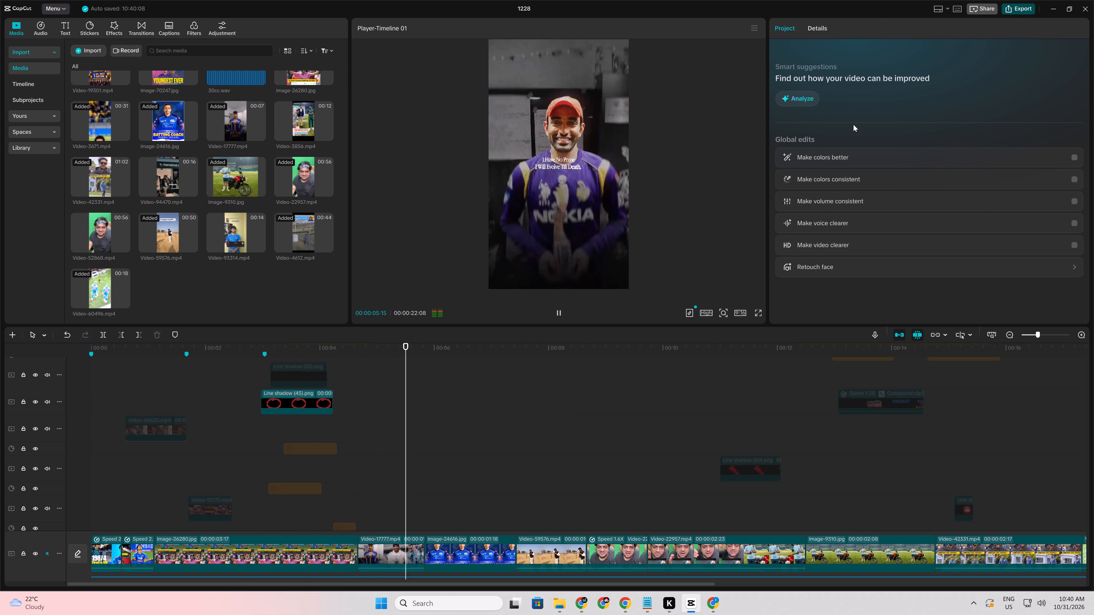
{"action": "key", "text": "space"}
{"action": "triple_click", "coordinate": [619, 182]}
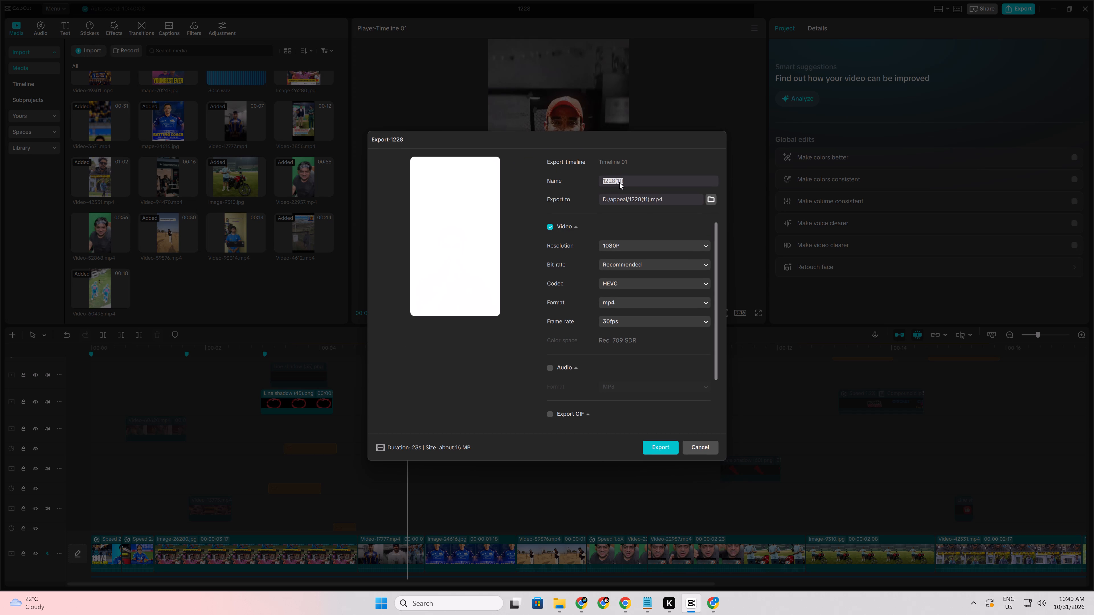
{"action": "type", "text": "odi start"}
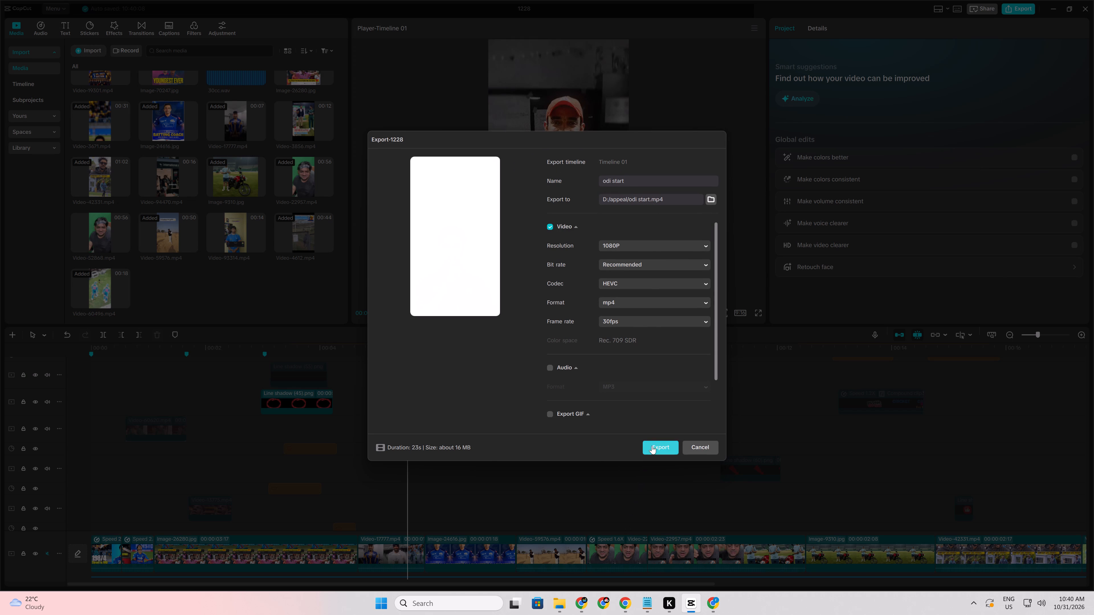
{"action": "left_click", "coordinate": [652, 446]}
{"action": "left_click", "coordinate": [438, 296]}
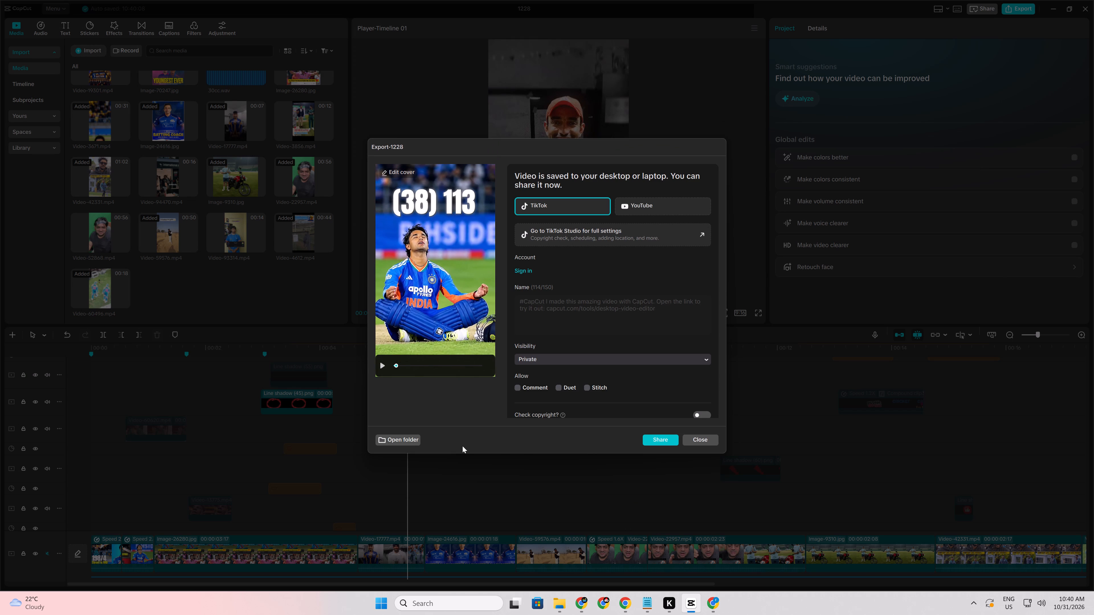
Open the export folder and send odi start.mp4 to the nearby phone with Quick Share, closing Quick Share after the transfer.
{"action": "left_click", "coordinate": [413, 438]}
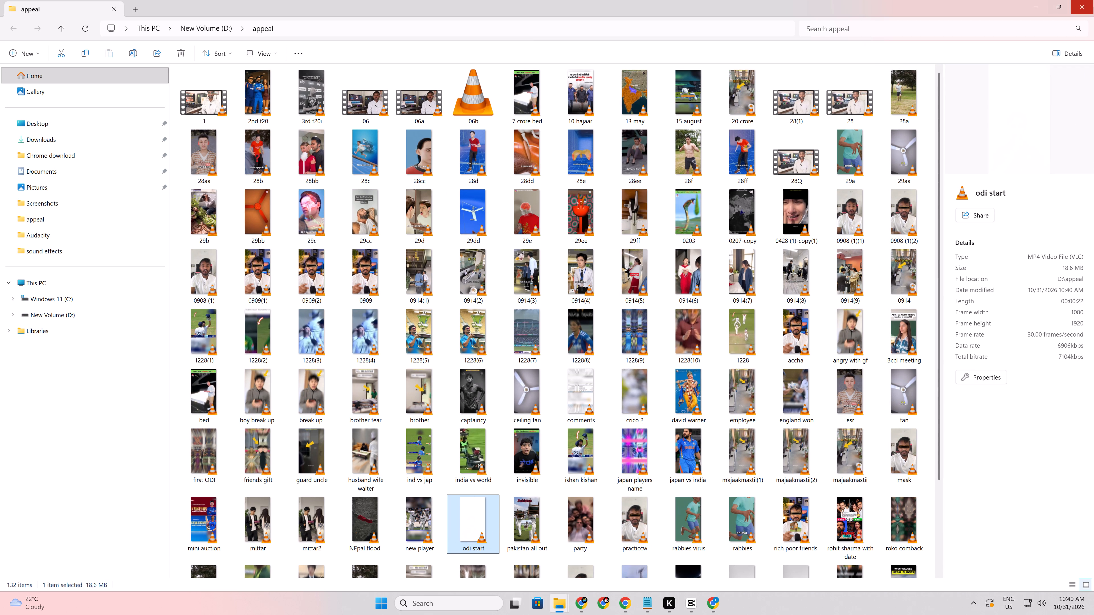
{"action": "left_click", "coordinate": [972, 216]}
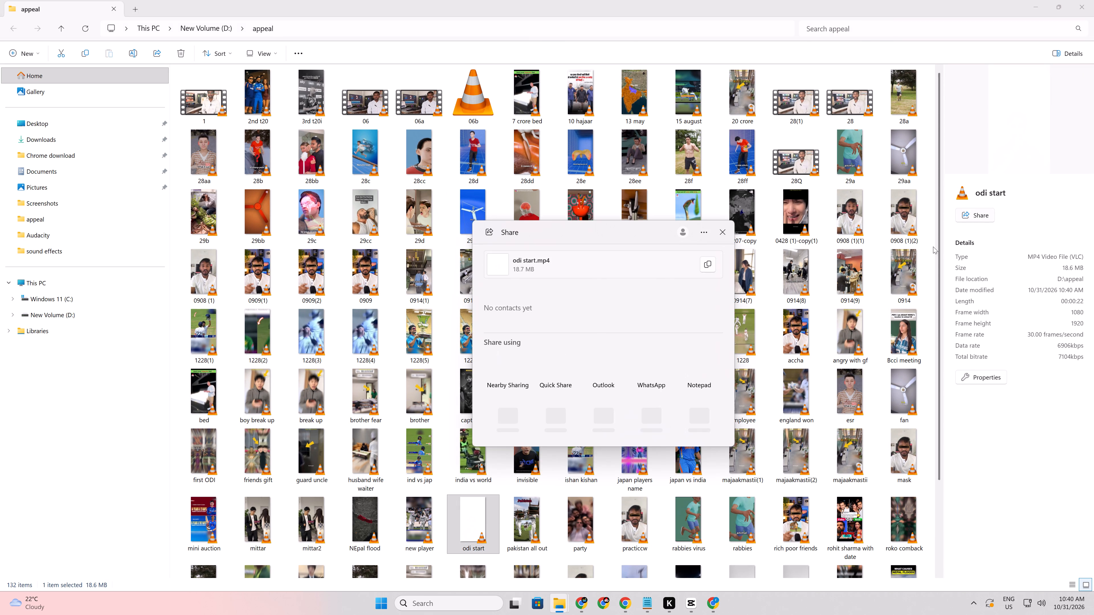
{"action": "left_click", "coordinate": [538, 395]}
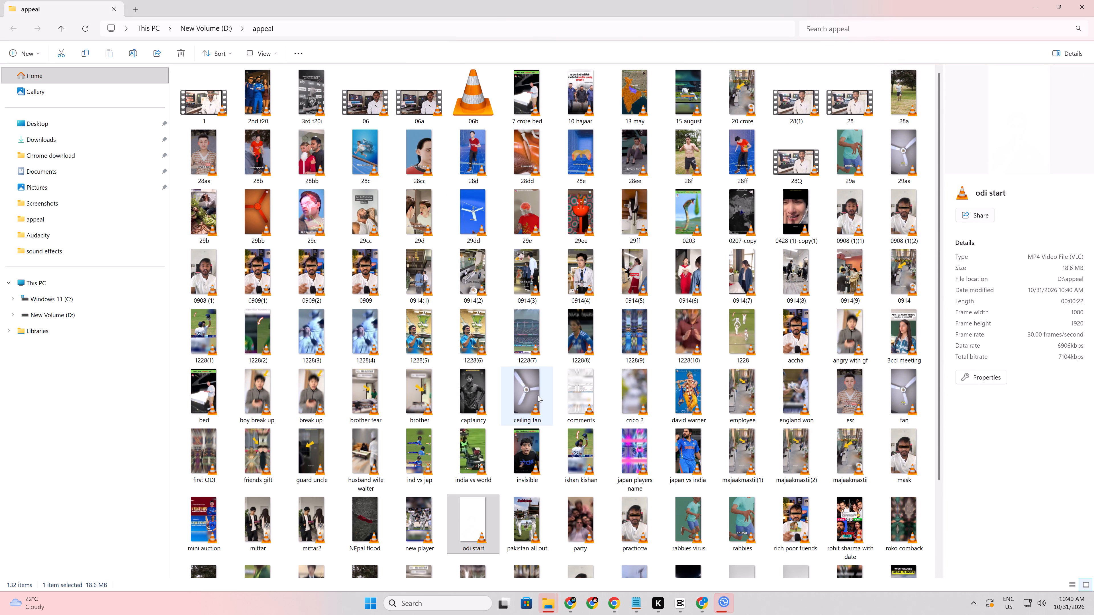
{"action": "left_click", "coordinate": [722, 605]}
{"action": "scroll", "coordinate": [548, 327], "scroll_direction": "down", "scroll_amount": 1}
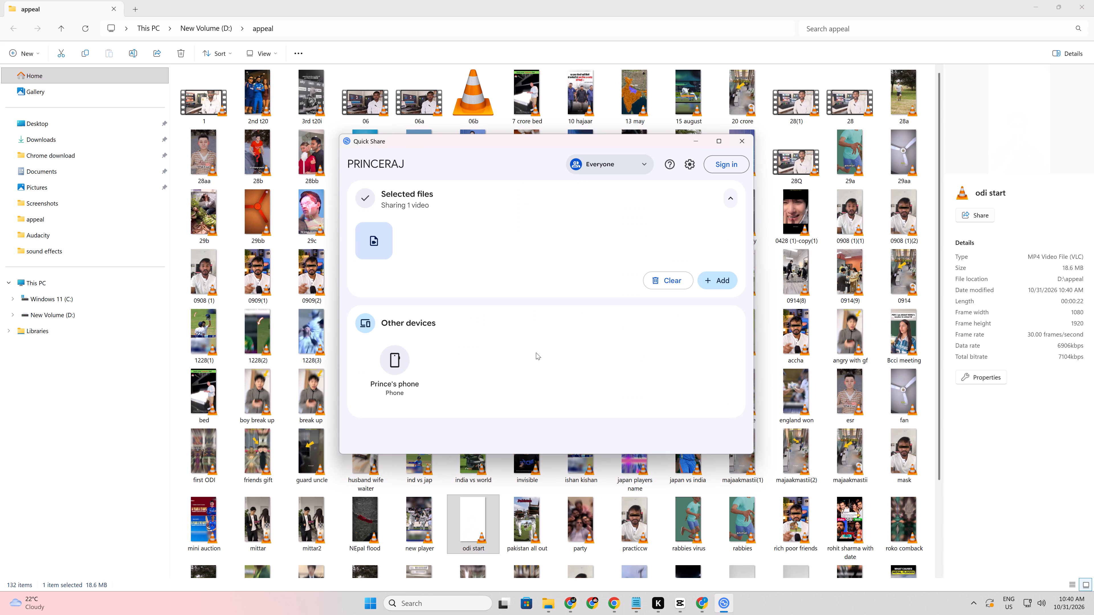
{"action": "left_click", "coordinate": [407, 393]}
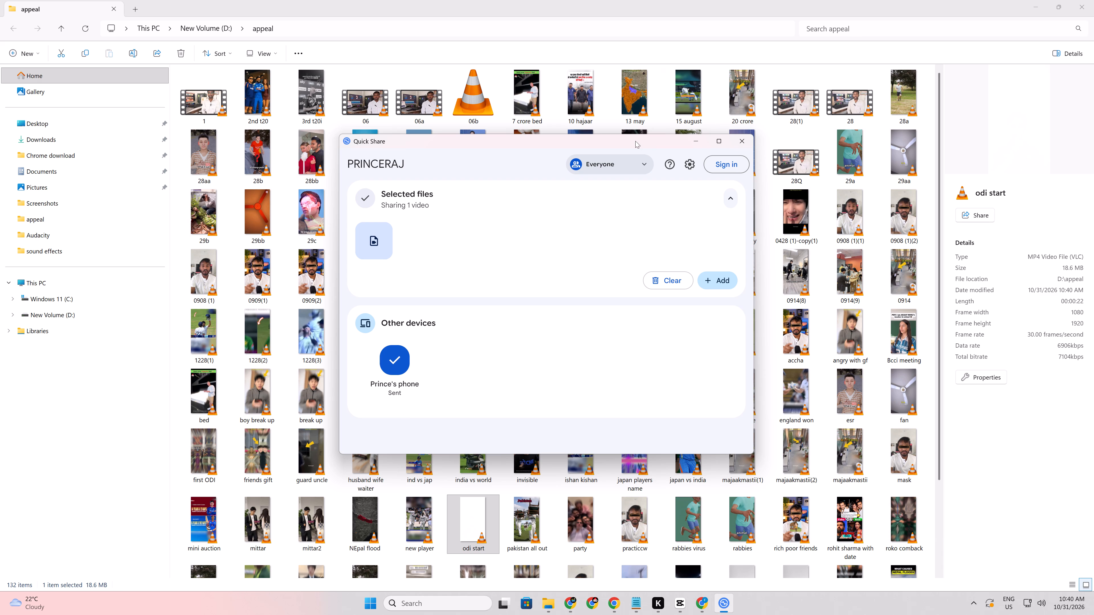
{"action": "left_click", "coordinate": [747, 139]}
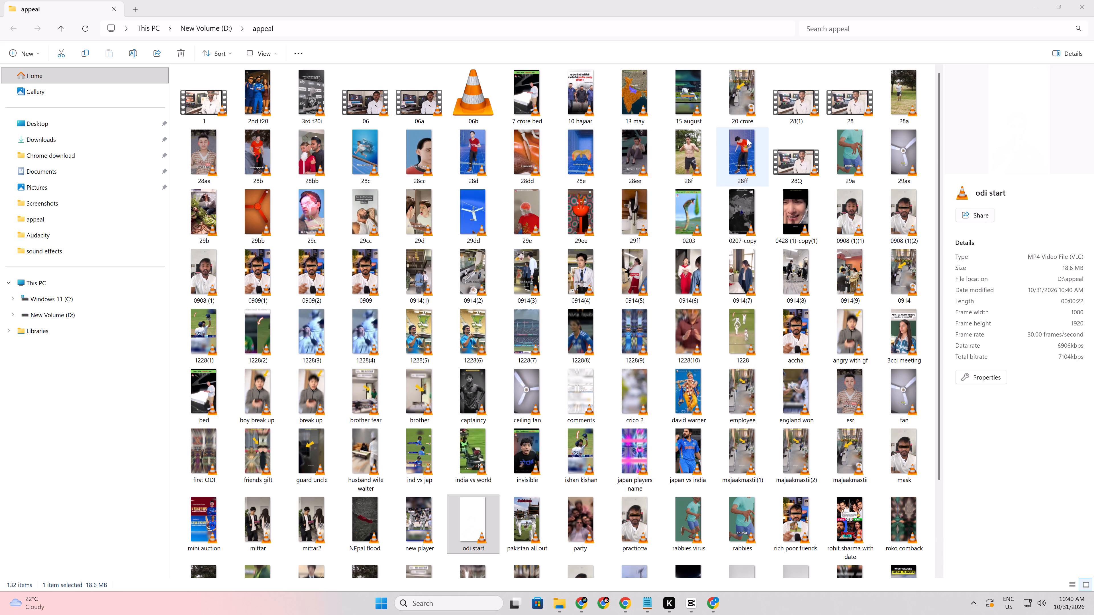
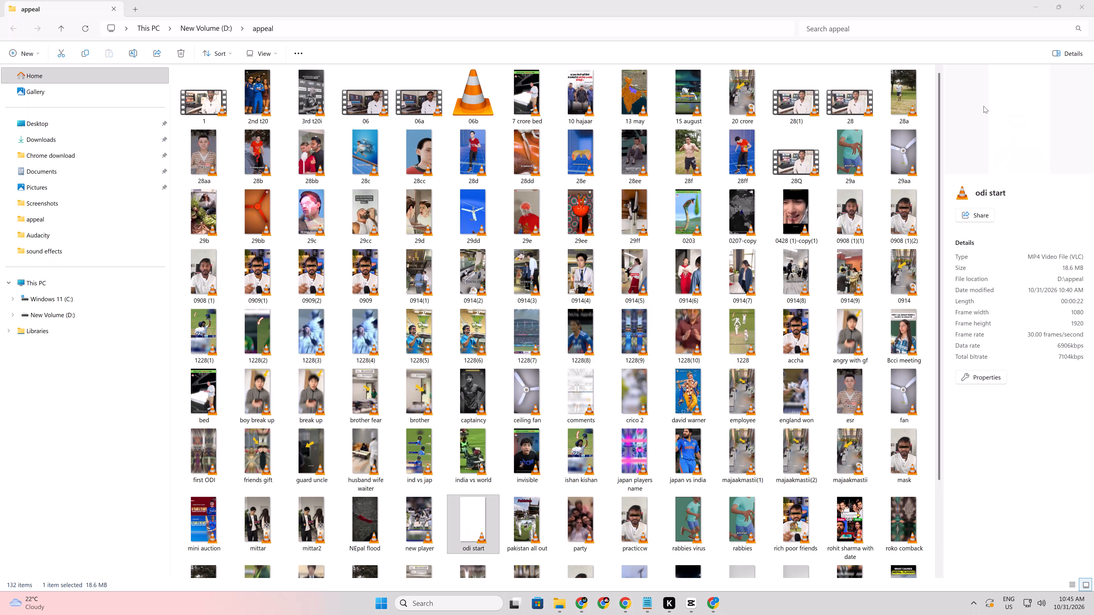
Minimize the appeal folder window to return to the Export-1228 dialog in CapCut.
{"action": "key", "text": "space"}
{"action": "left_click", "coordinate": [1037, 11]}
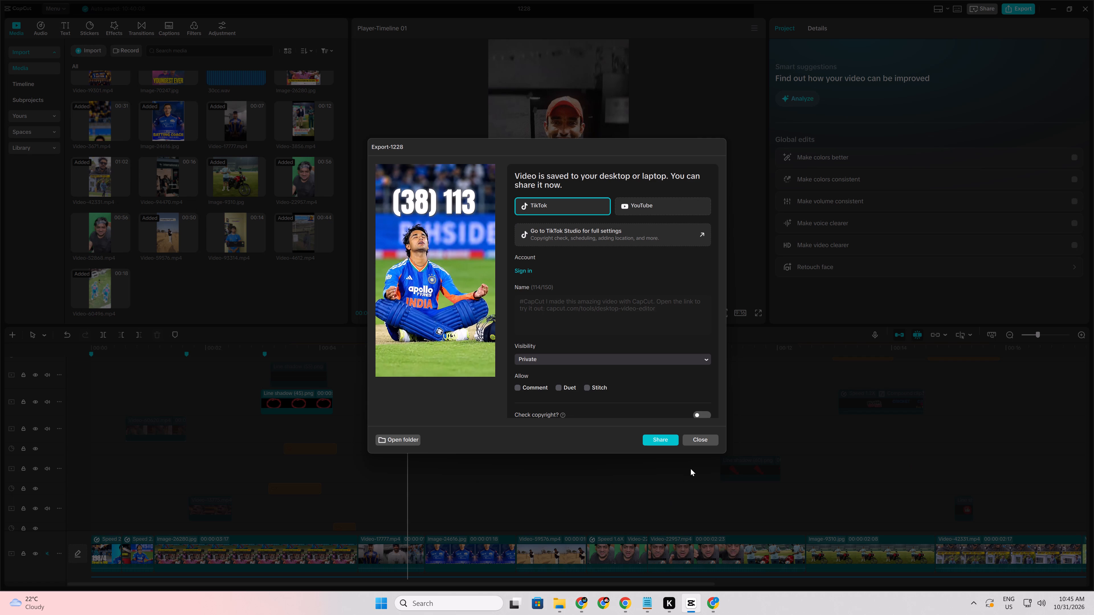